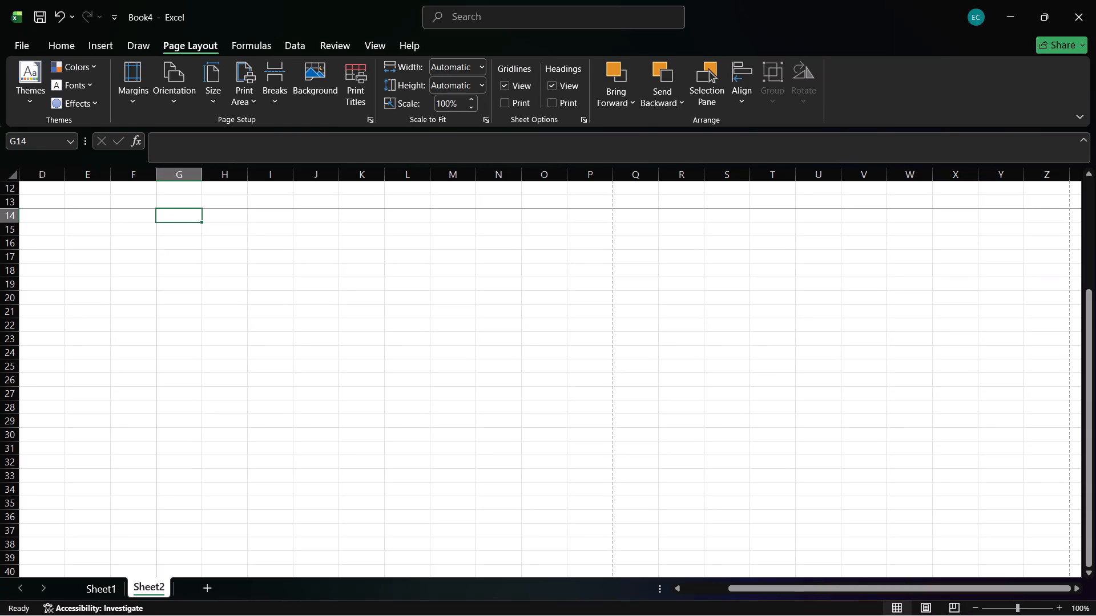
Enter the text ELIUD FX in cell D13 of Sheet2.
key(x)
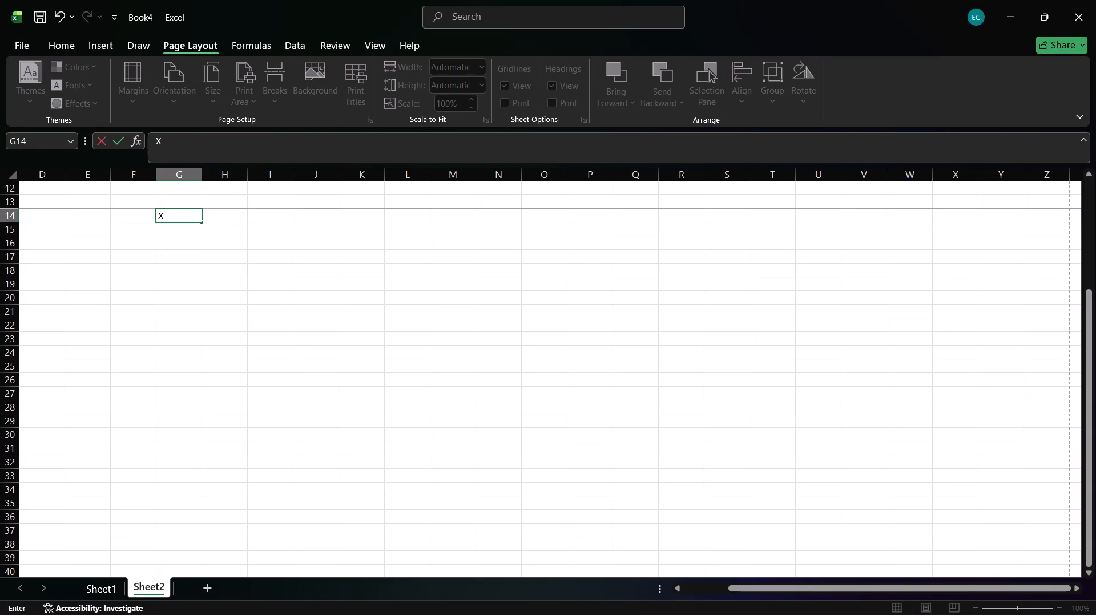
key(BackSpace)
scroll(428, 368, up, 4)
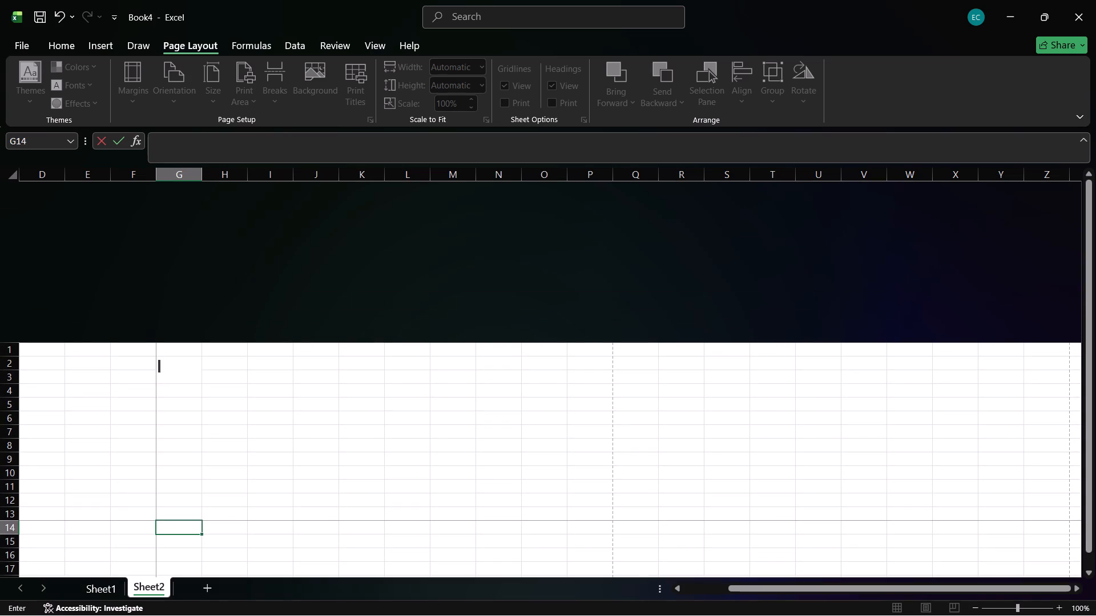
click(45, 351)
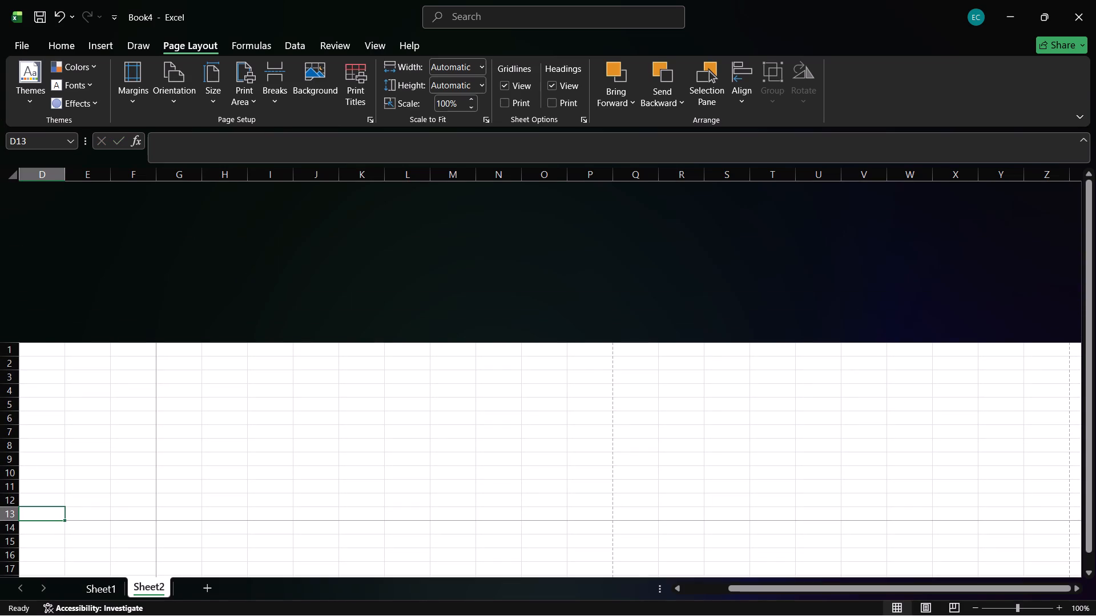
click(45, 351)
triple_click(45, 351)
double_click(45, 351)
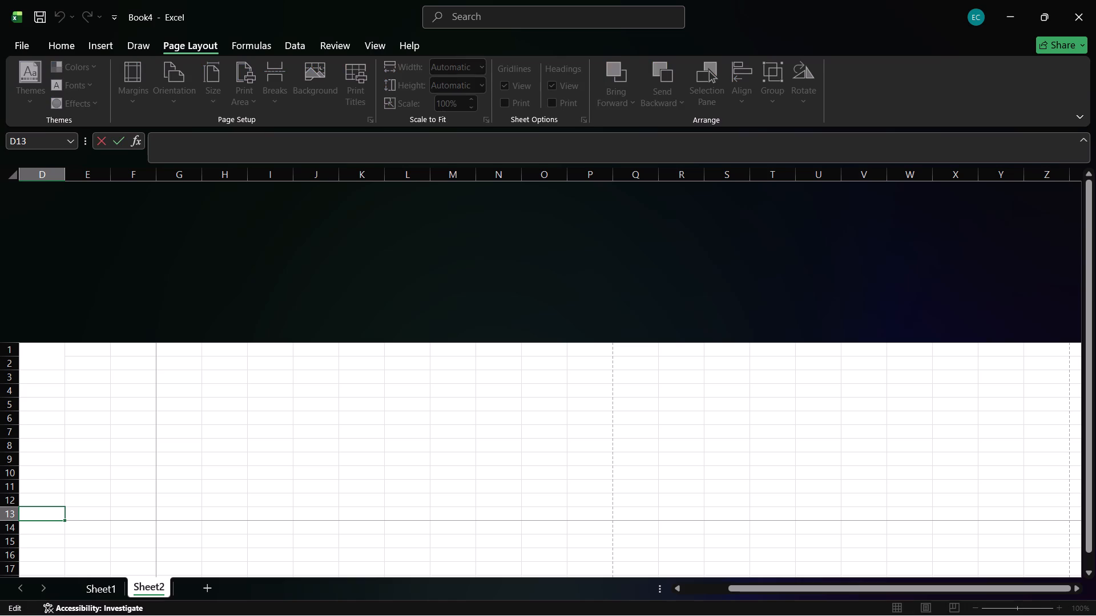
key(e)
text(LIUD)
key(space)
text(FX)
key(Return)
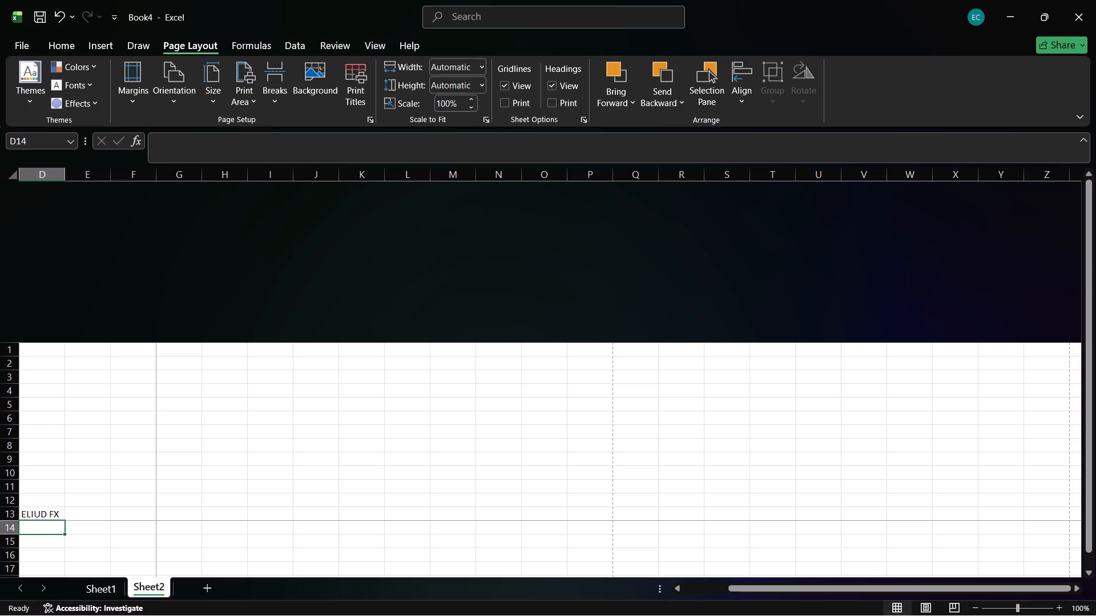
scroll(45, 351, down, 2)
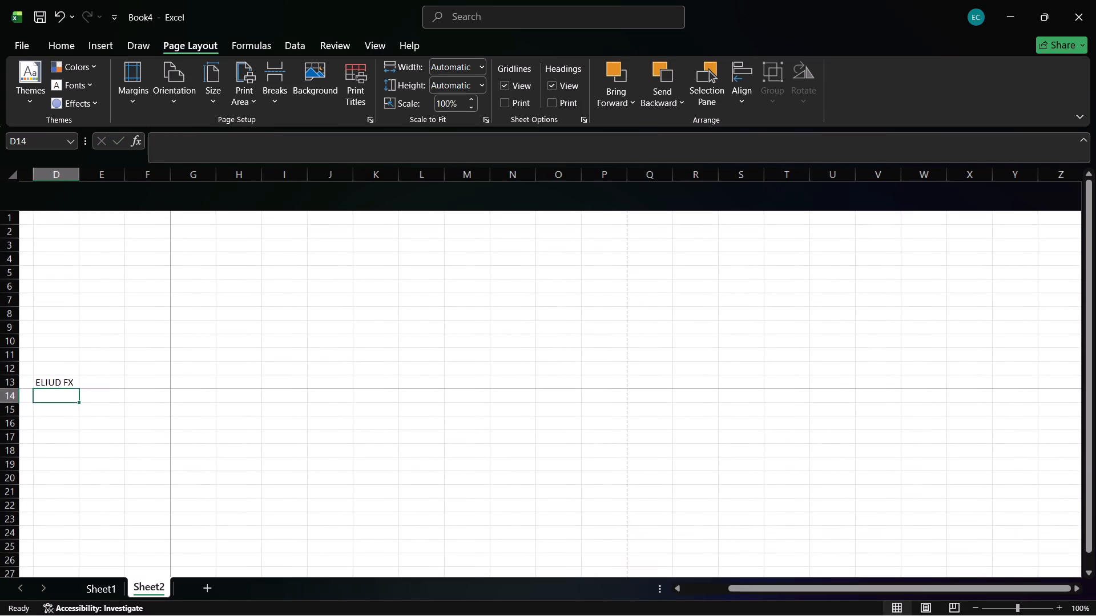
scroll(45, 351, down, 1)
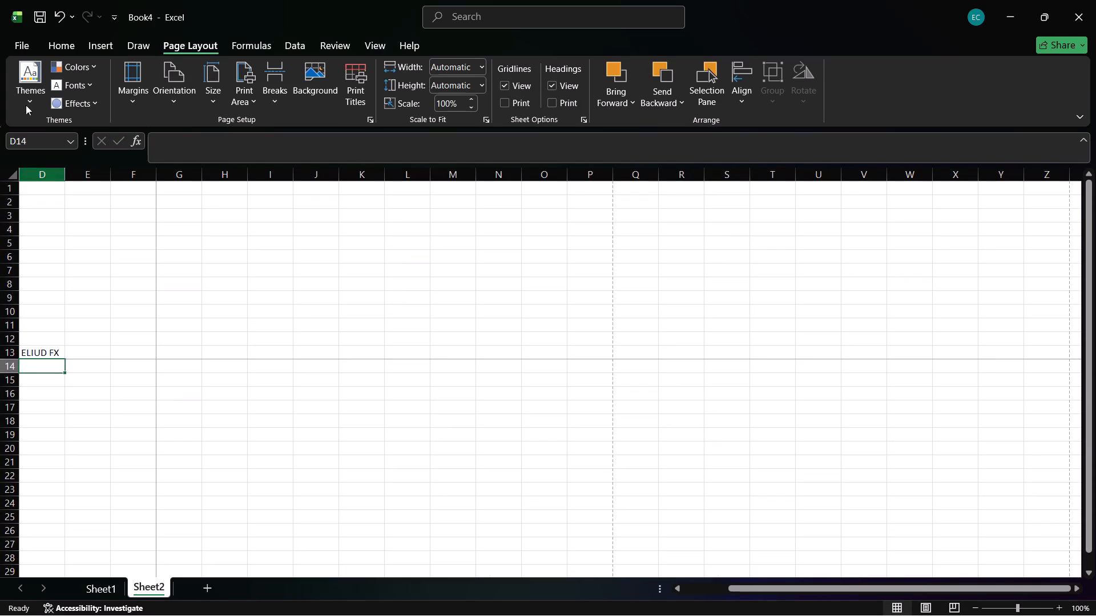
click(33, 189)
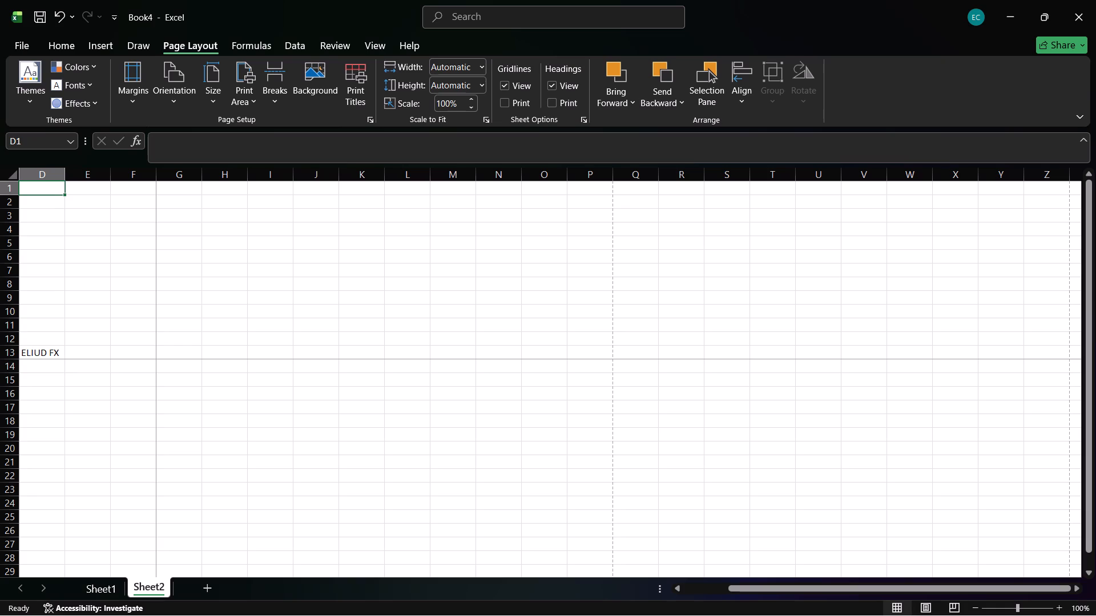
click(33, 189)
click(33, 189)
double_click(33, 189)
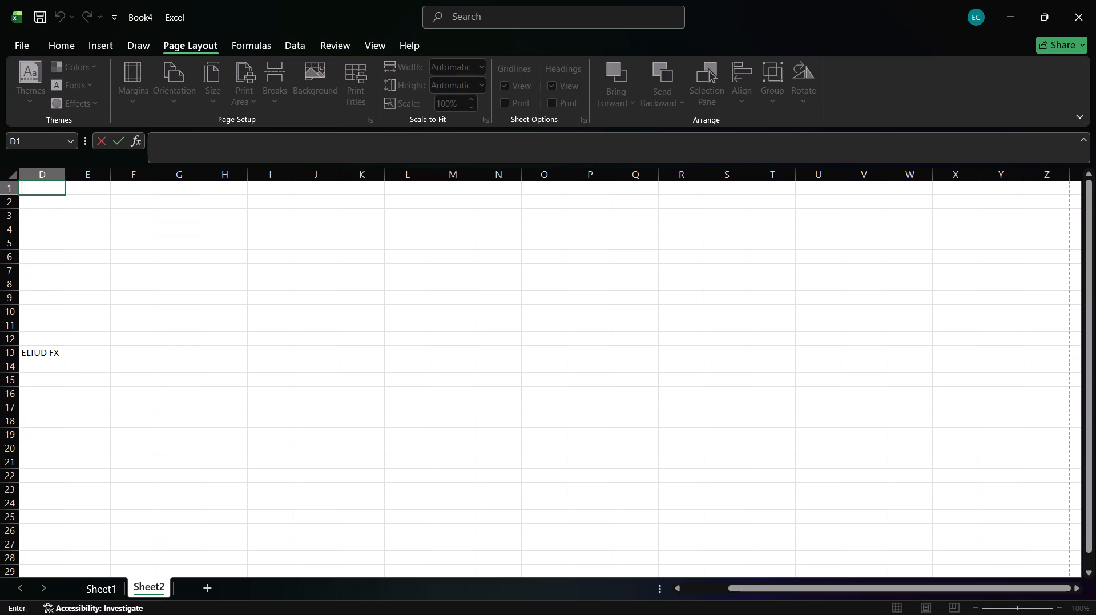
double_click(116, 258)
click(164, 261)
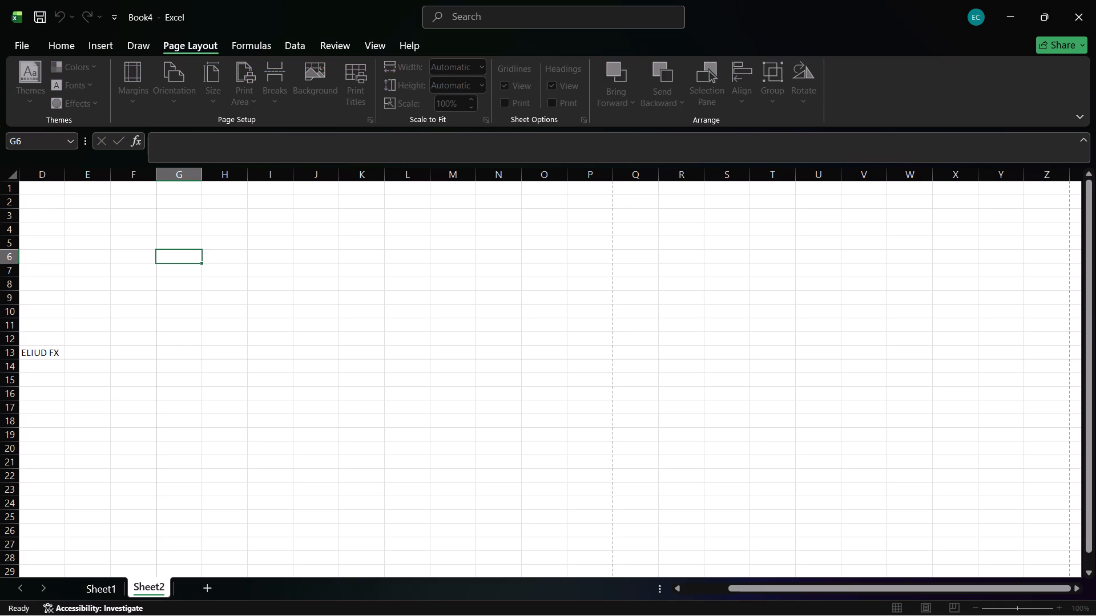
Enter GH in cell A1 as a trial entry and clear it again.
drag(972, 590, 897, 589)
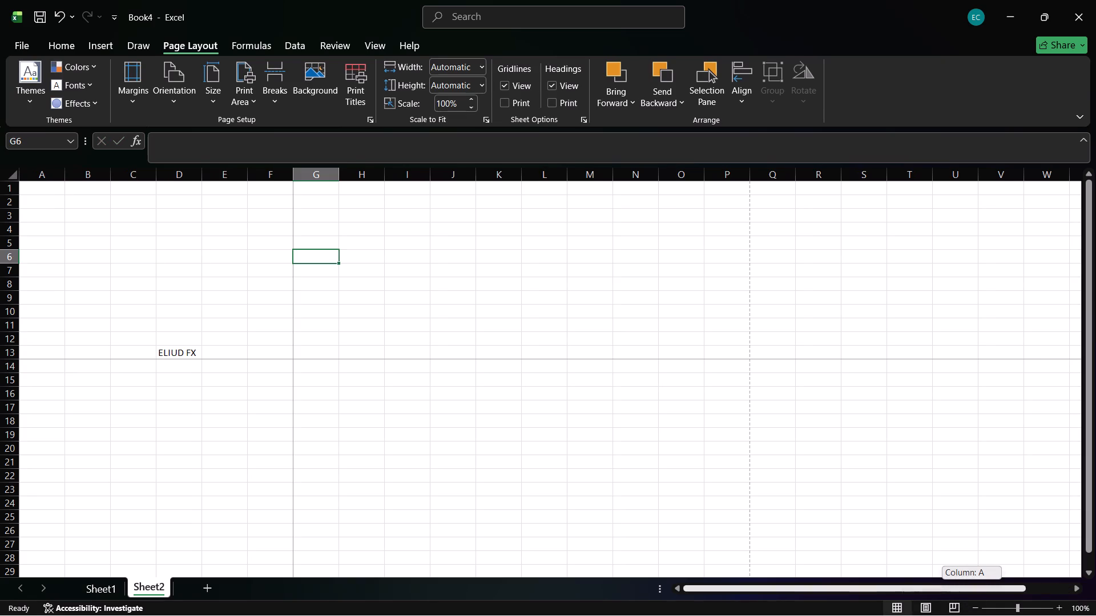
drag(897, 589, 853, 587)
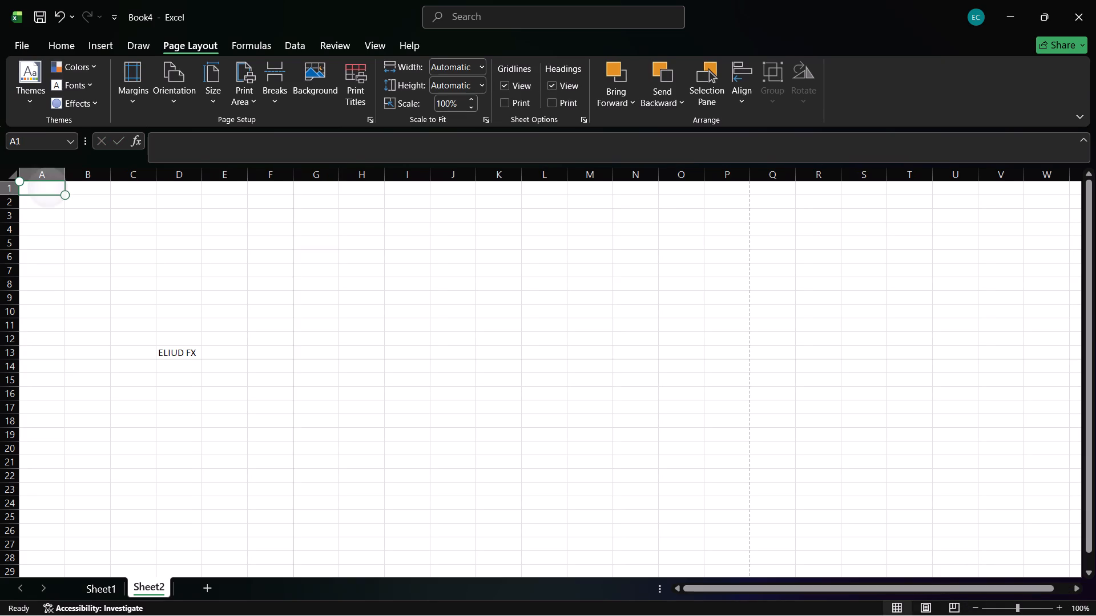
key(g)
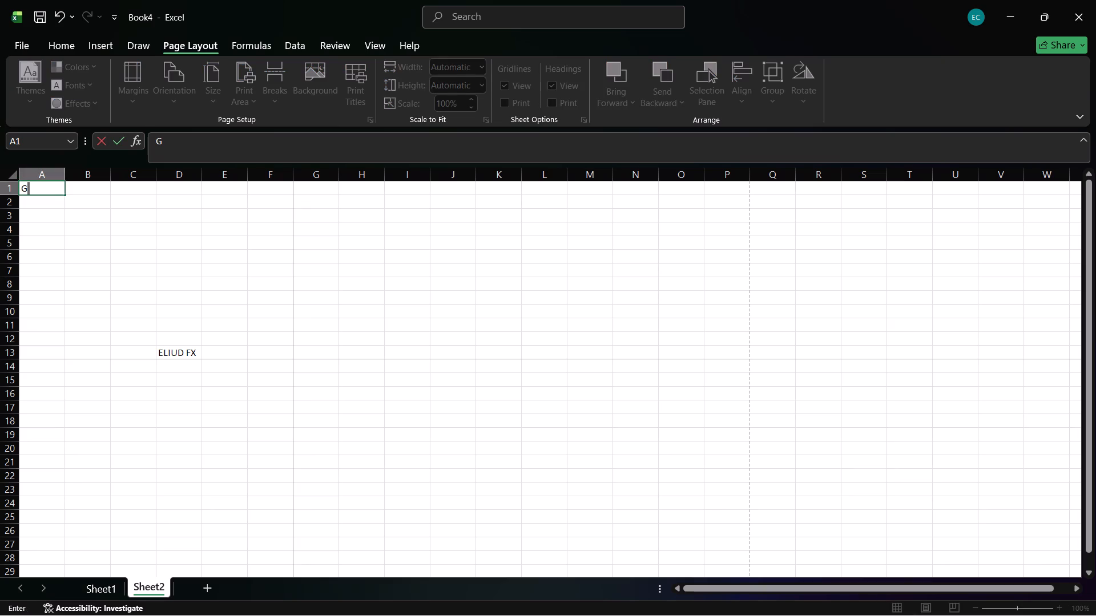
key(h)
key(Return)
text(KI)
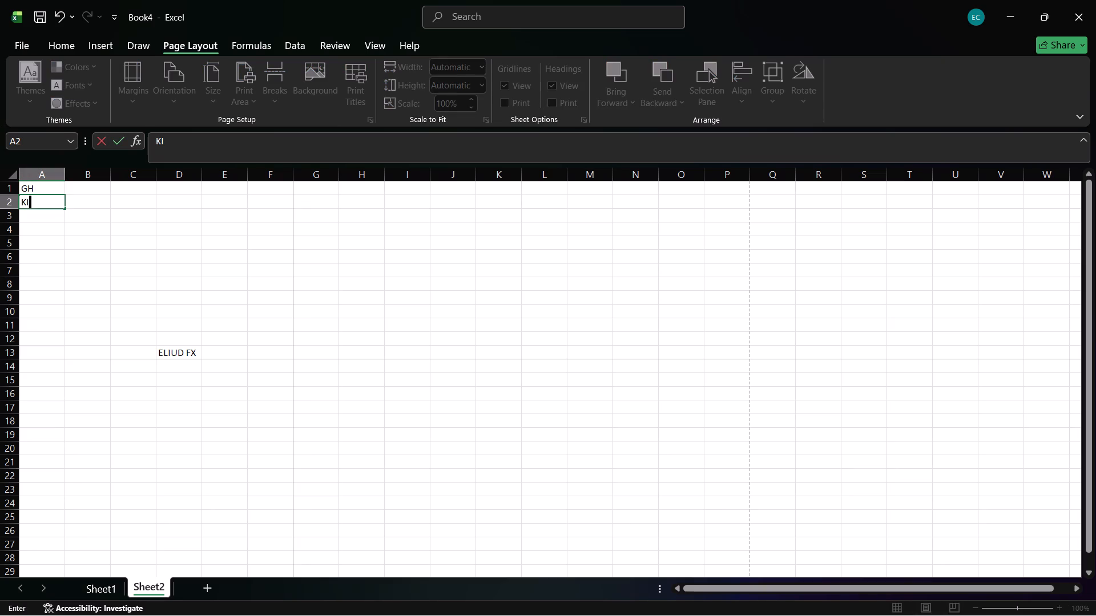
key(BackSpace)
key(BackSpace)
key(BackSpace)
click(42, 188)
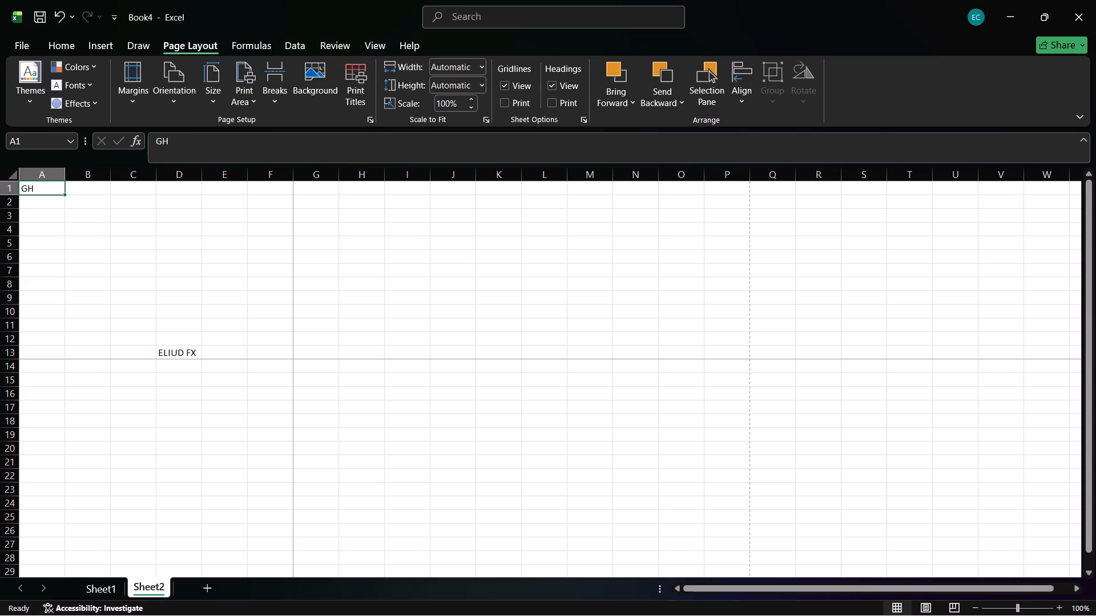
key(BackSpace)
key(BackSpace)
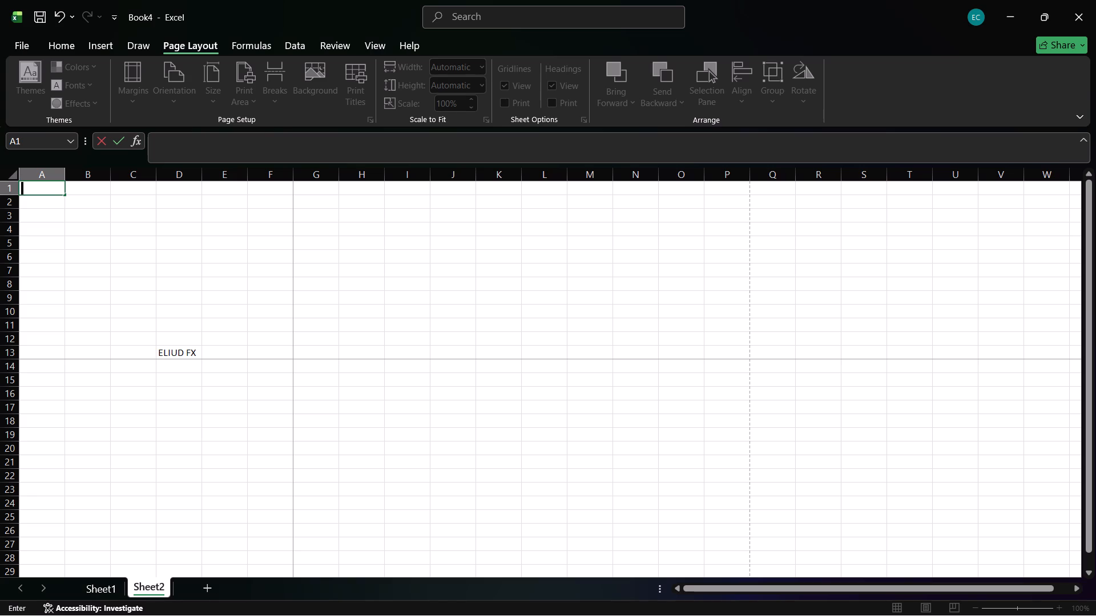
Enter the column headers NAME, ENGLISH and MATHS in cells A1 to C1.
text(NAM)
key(e)
click(79, 187)
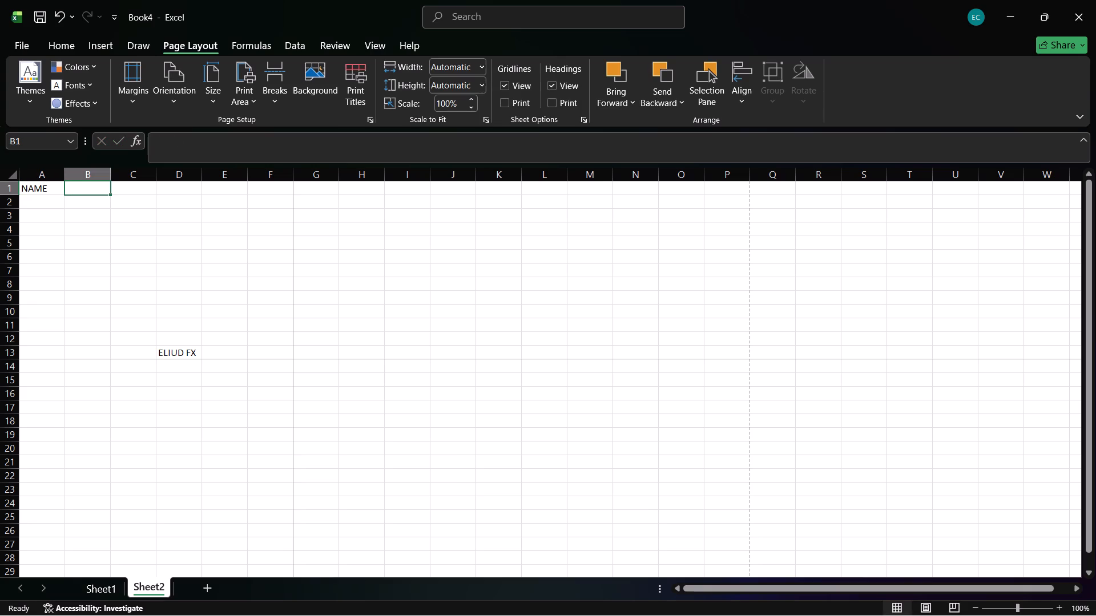
text(ENGLISH)
key(Right)
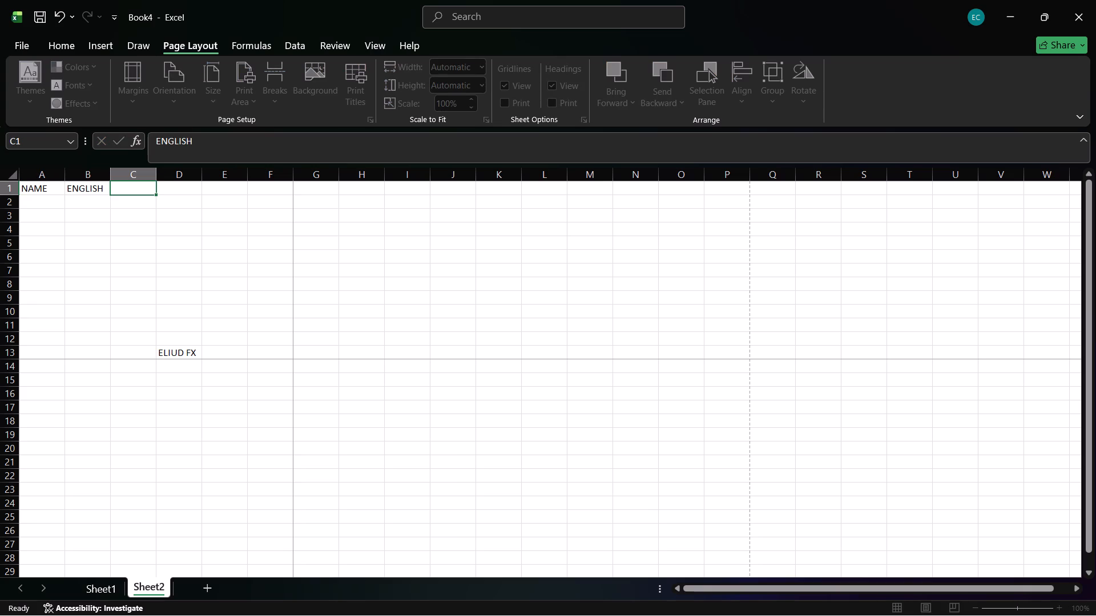
text(MATHD)
key(BackSpace)
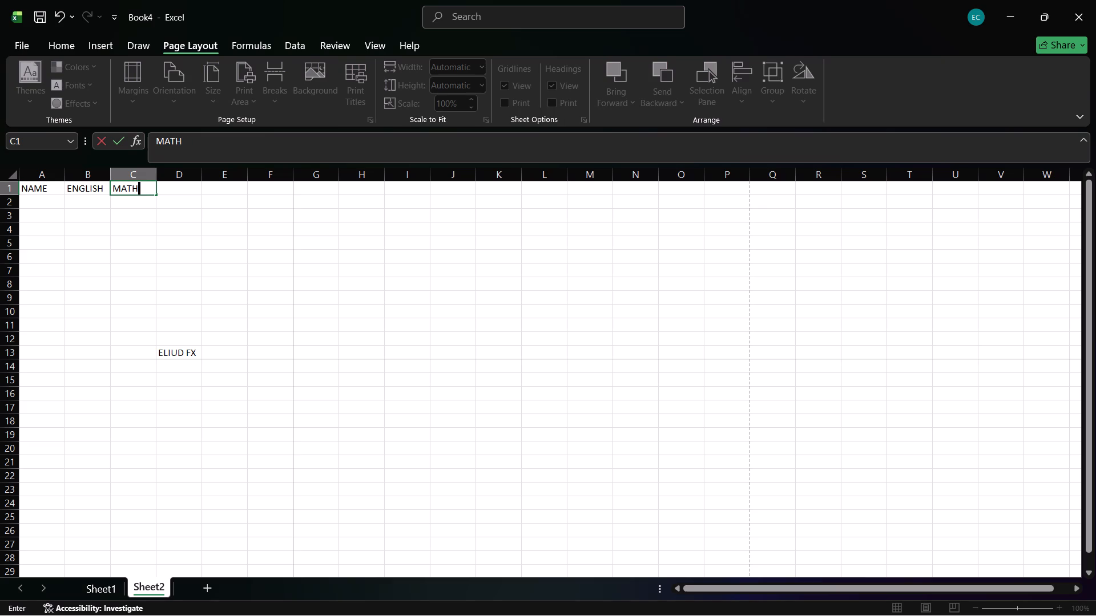
key(s)
key(Right)
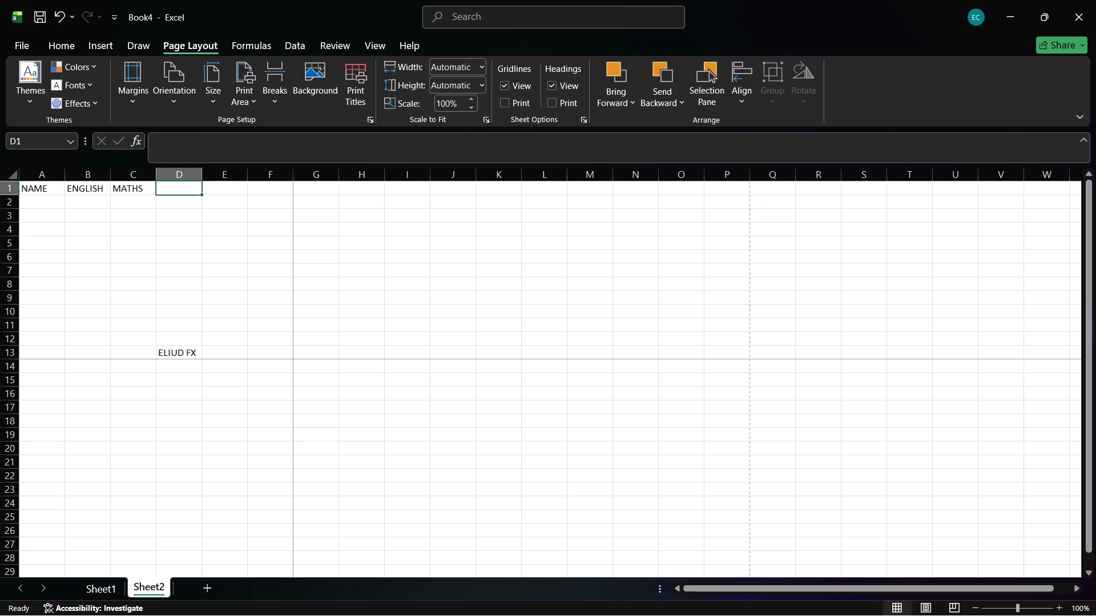
Continue the header row with the subjects COMP, CRE, GEO and HISTORY in cells D1 to G1.
text(COMP)
key(Right)
text(CRE)
key(Right)
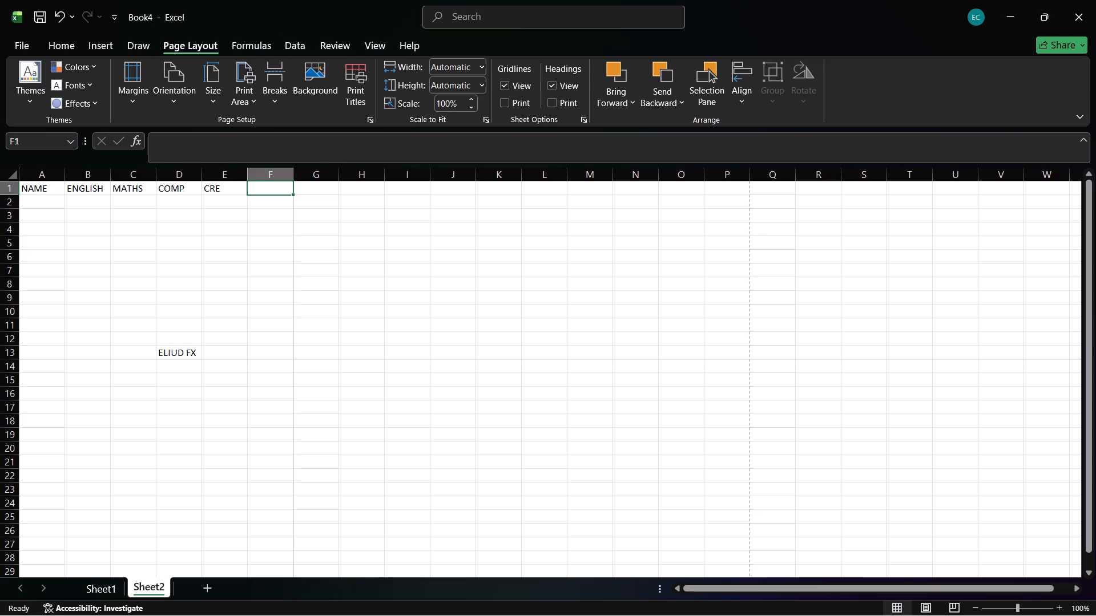
text(GEO)
key(Right)
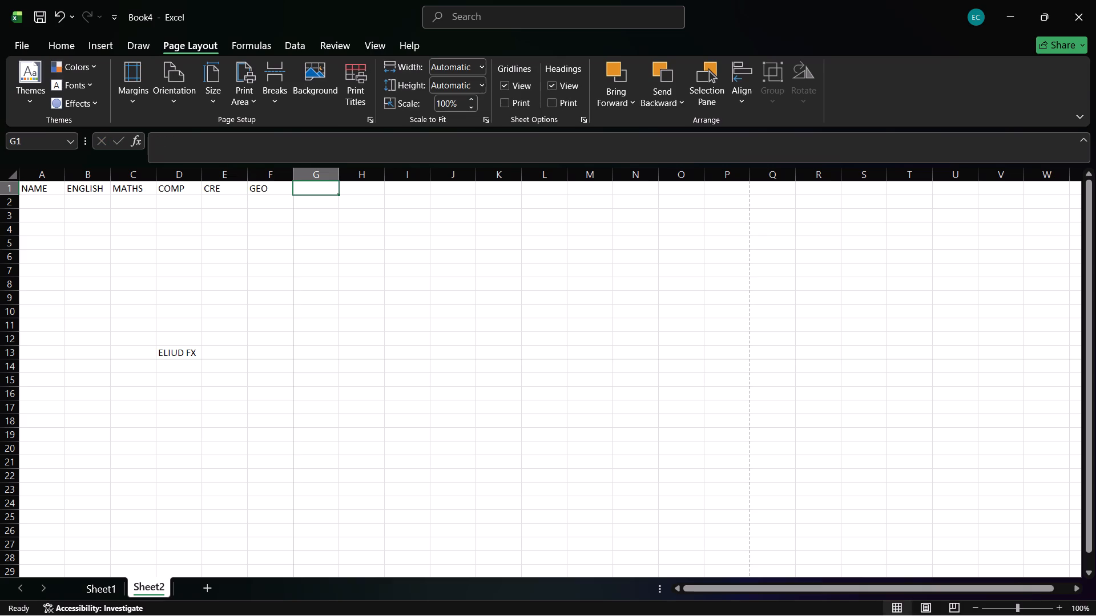
text(HIST)
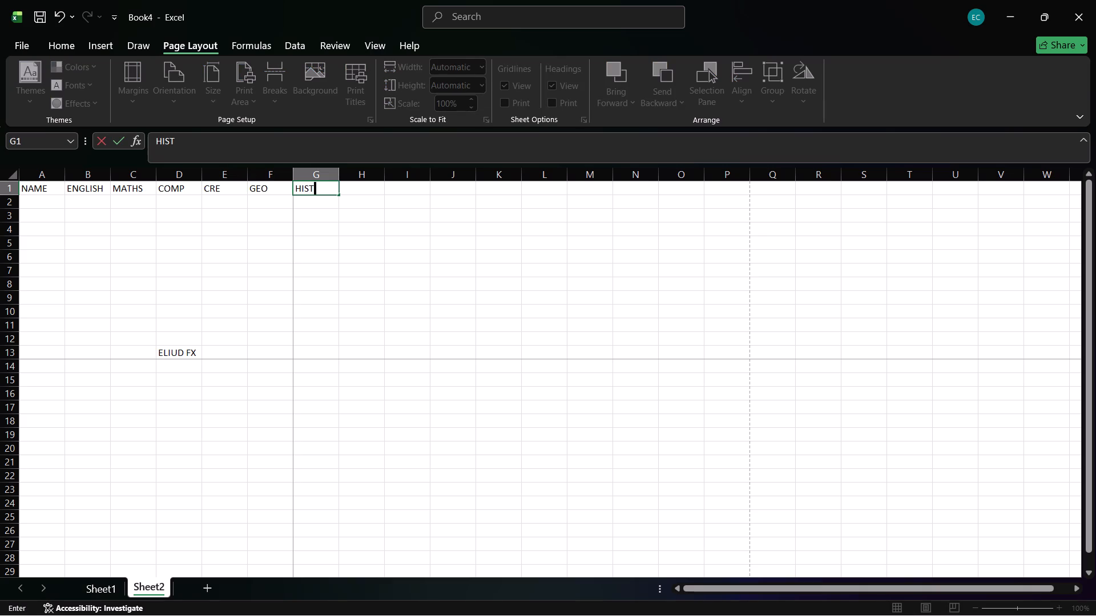
text(ORY)
key(Right)
Complete the header row with the subjects CHEM, BIO and PHYSICS in cells H1 to J1.
text(CHEM)
key(Right)
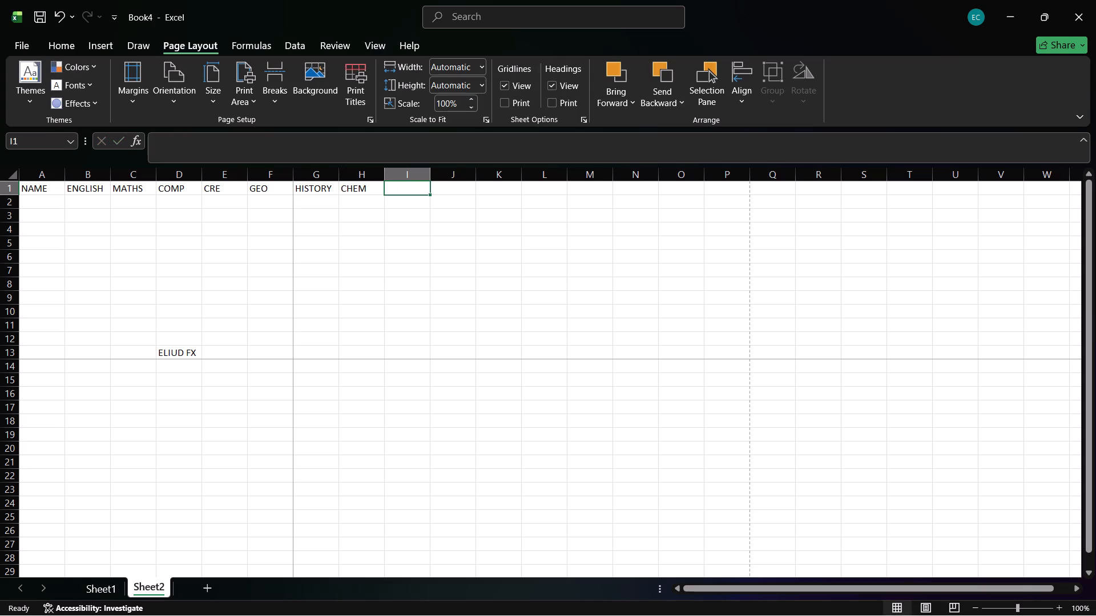
text(BIO)
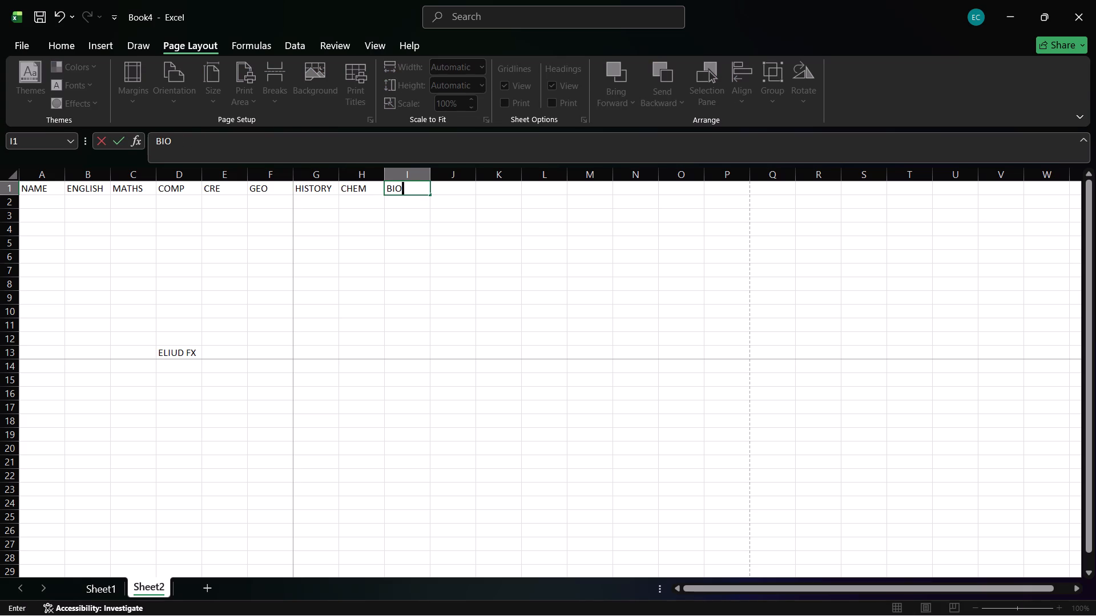
key(Right)
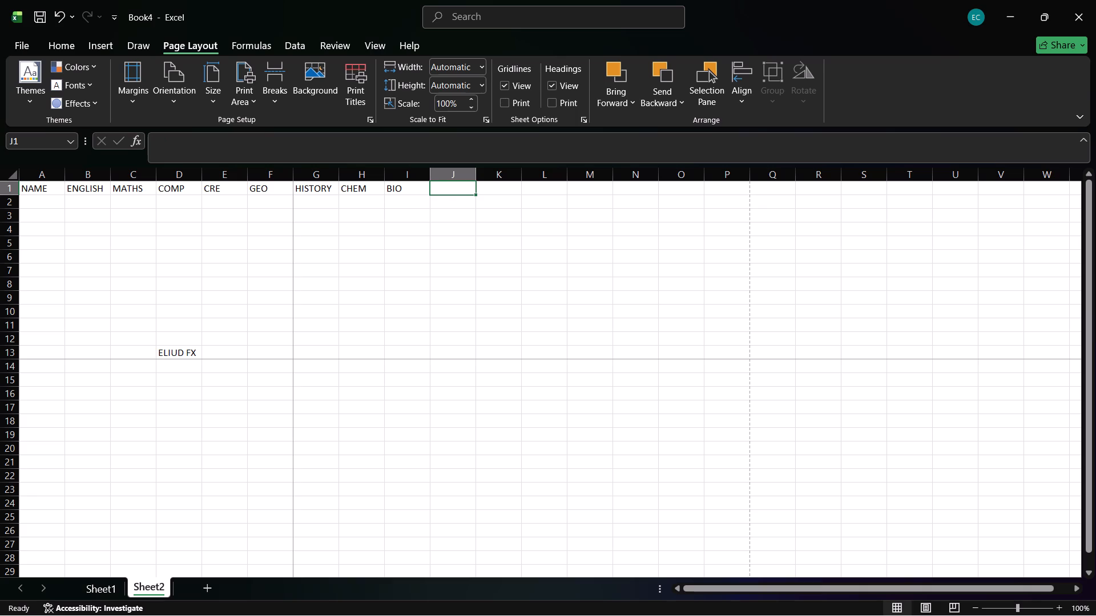
key(p)
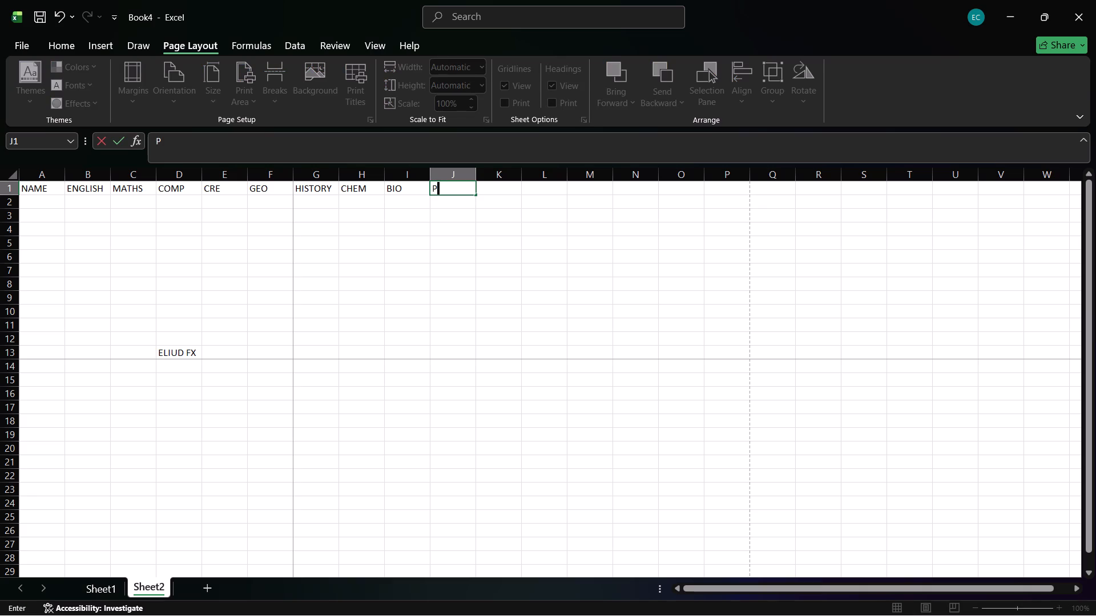
key(BackSpace)
key(p)
key(p)
key(BackSpace)
text(HY)
text(SICSS)
key(BackSpace)
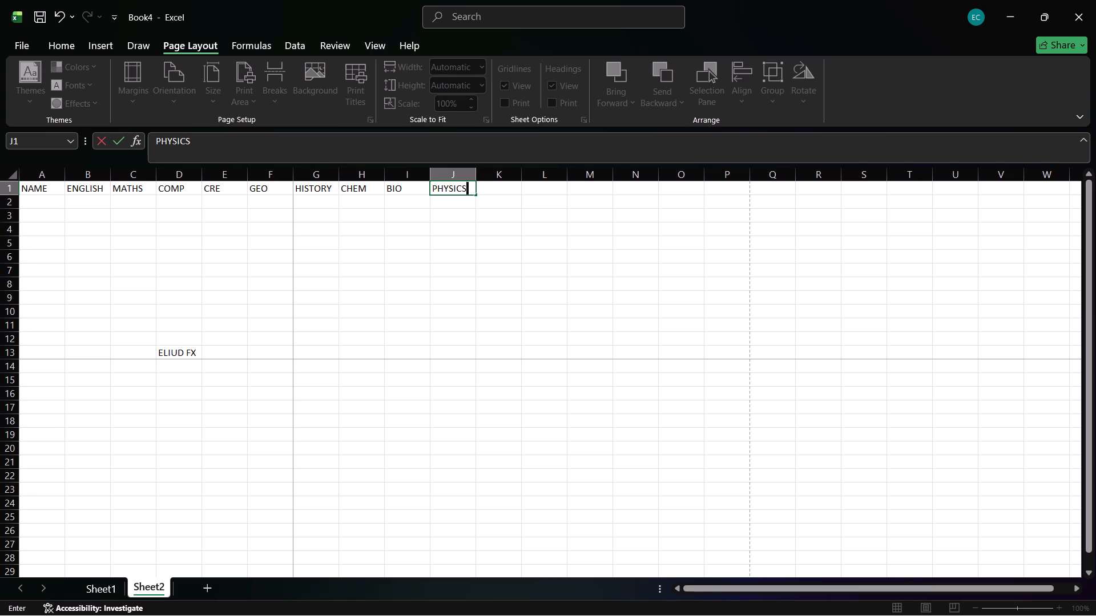
Enter the student names MARTIN, JOHN and PERIS in cells A2 to A4 of the NAME column.
click(39, 198)
click(39, 198)
click(39, 198)
text(MAR)
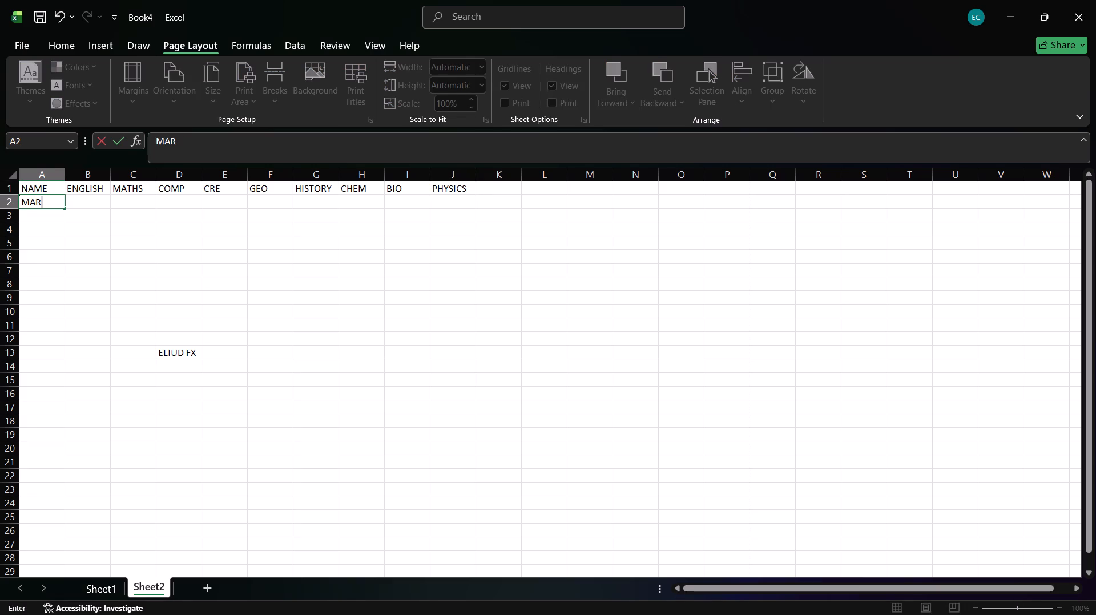
key(t)
text(IN)
key(Return)
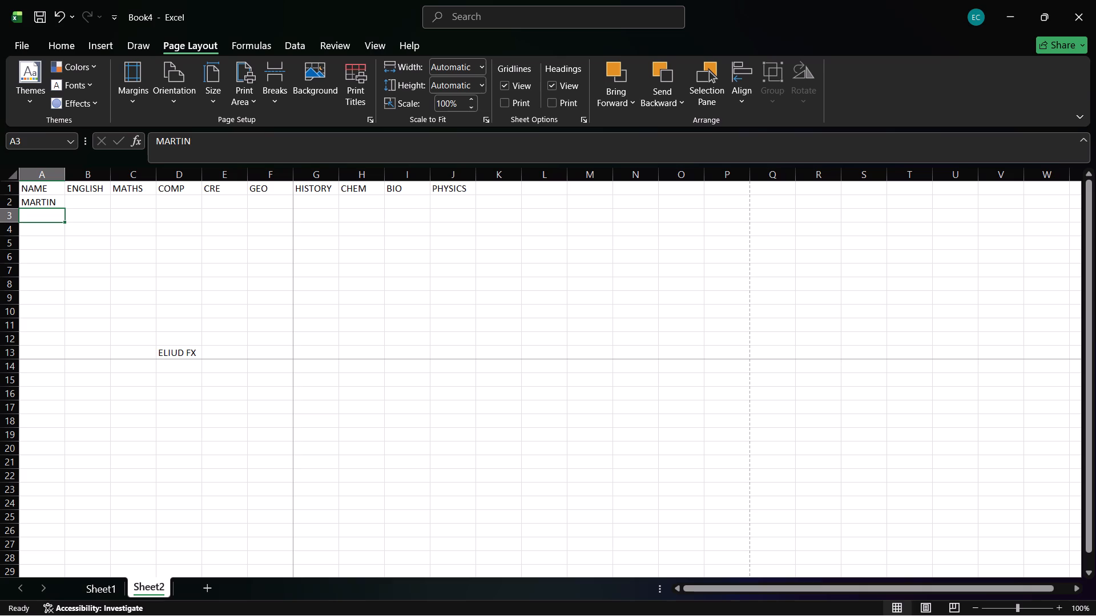
text(JOHN)
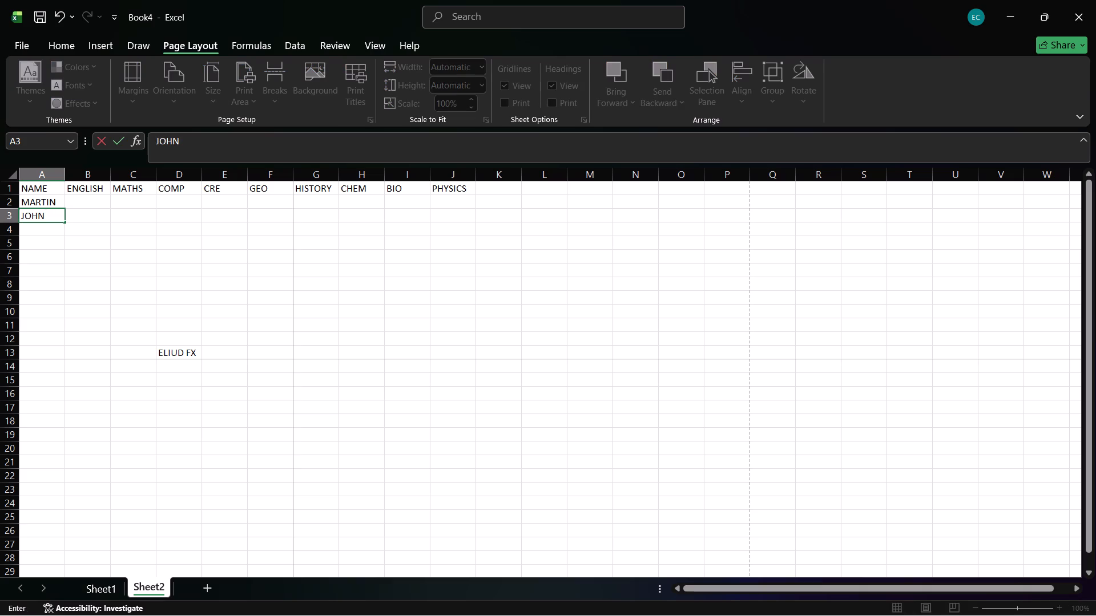
click(31, 228)
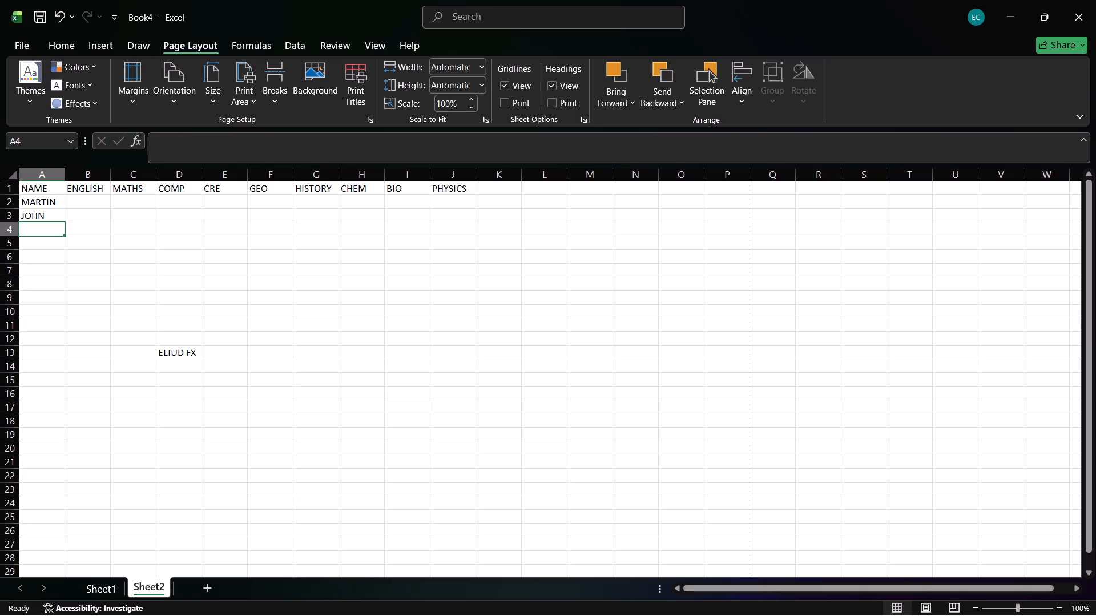
text(PERI)
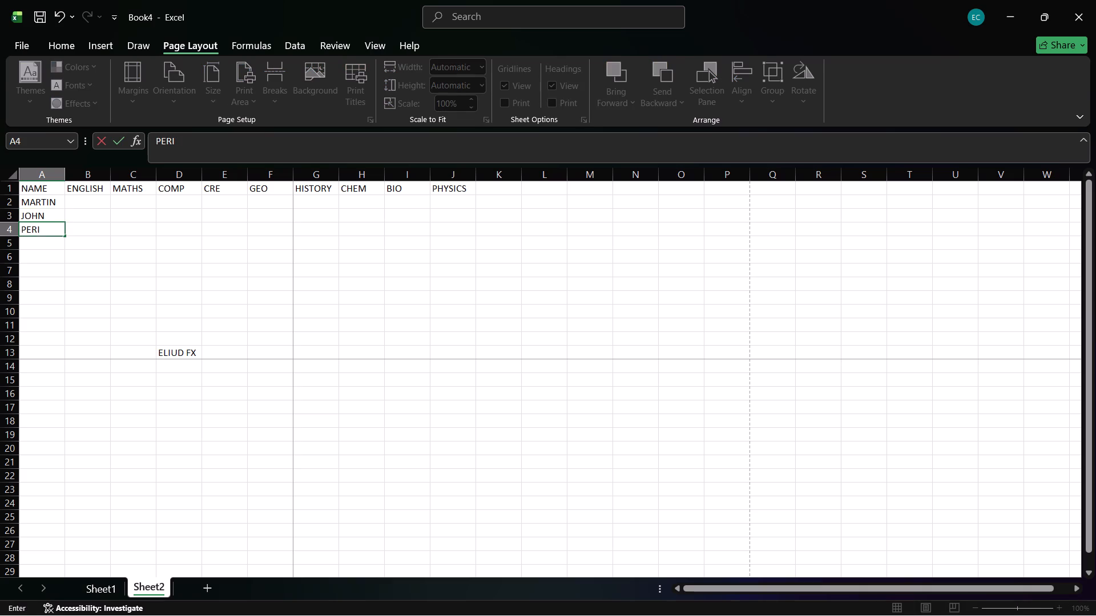
key(s)
key(Return)
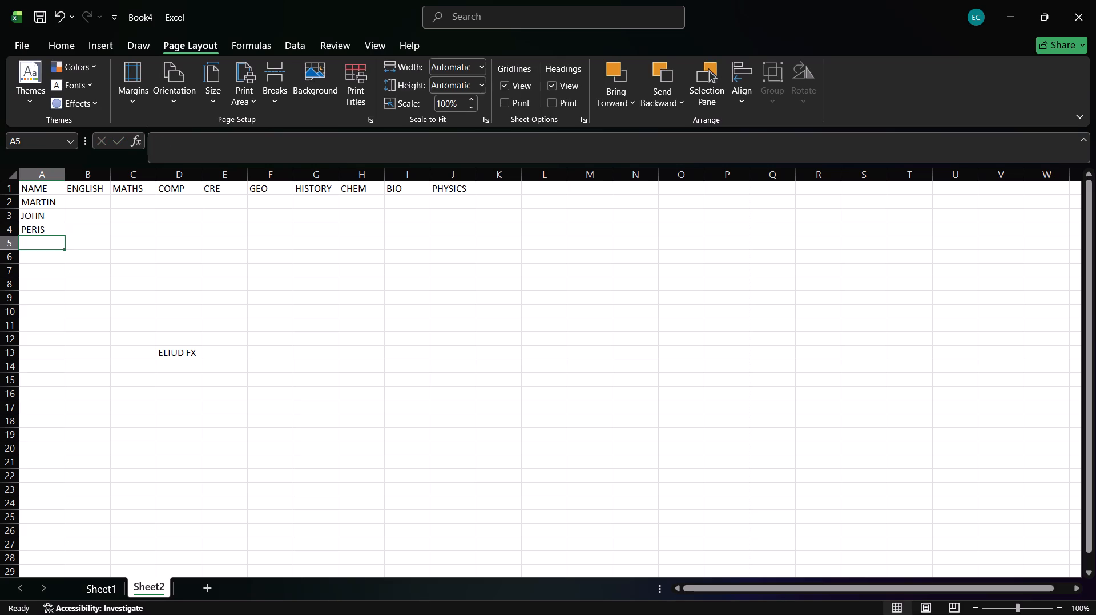
Continue the NAME column with JOY, MARY, ELIUD and ALEX in cells A5 to A8.
text(JOY)
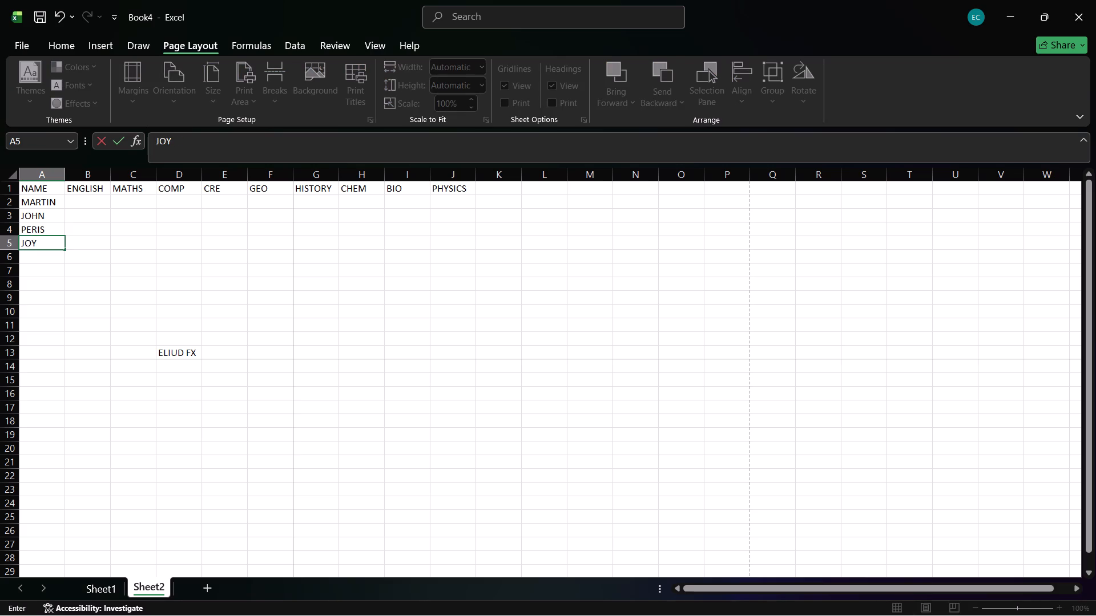
click(34, 252)
text(MARY)
key(Return)
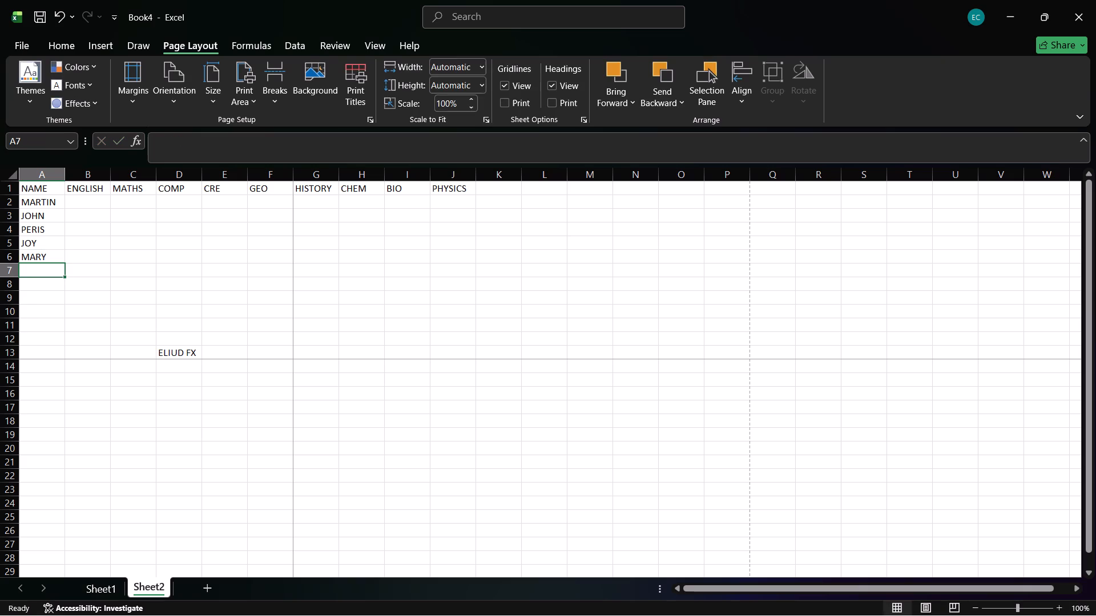
text(ELIUD)
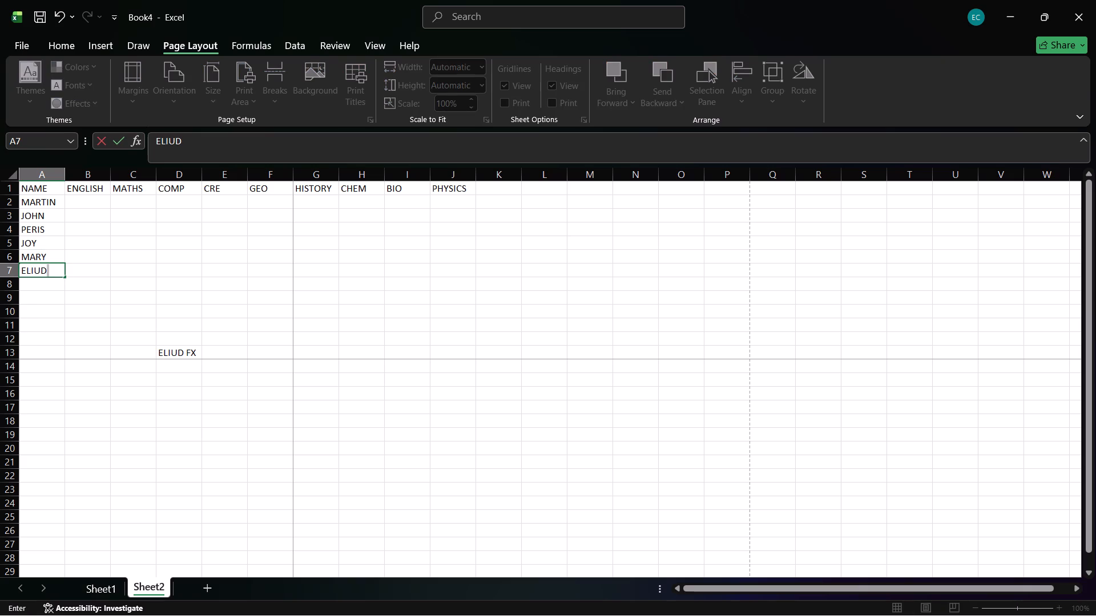
key(Return)
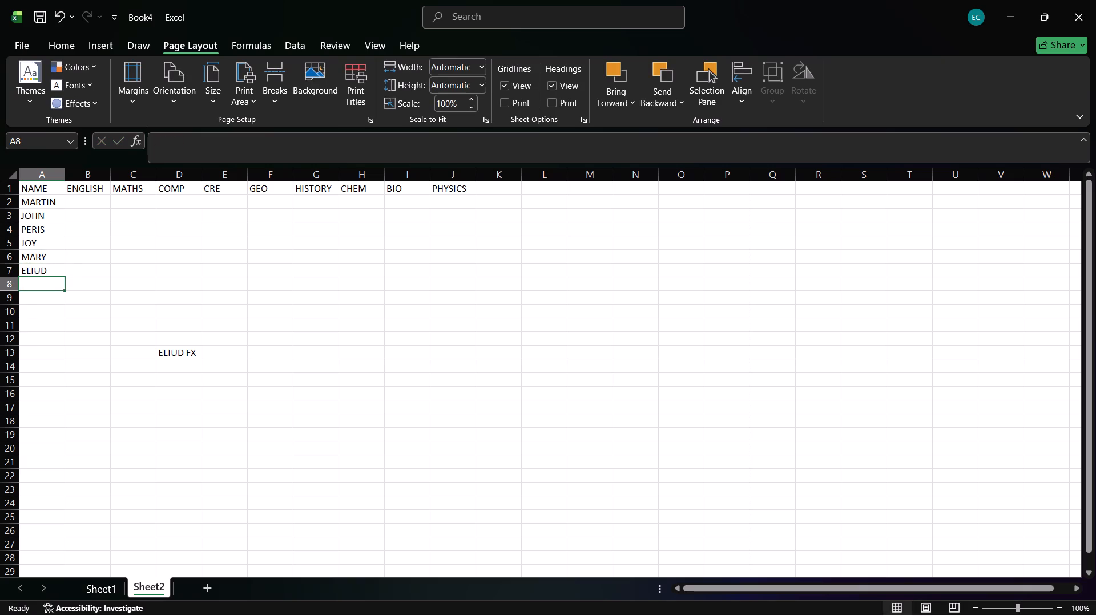
text(ALEX)
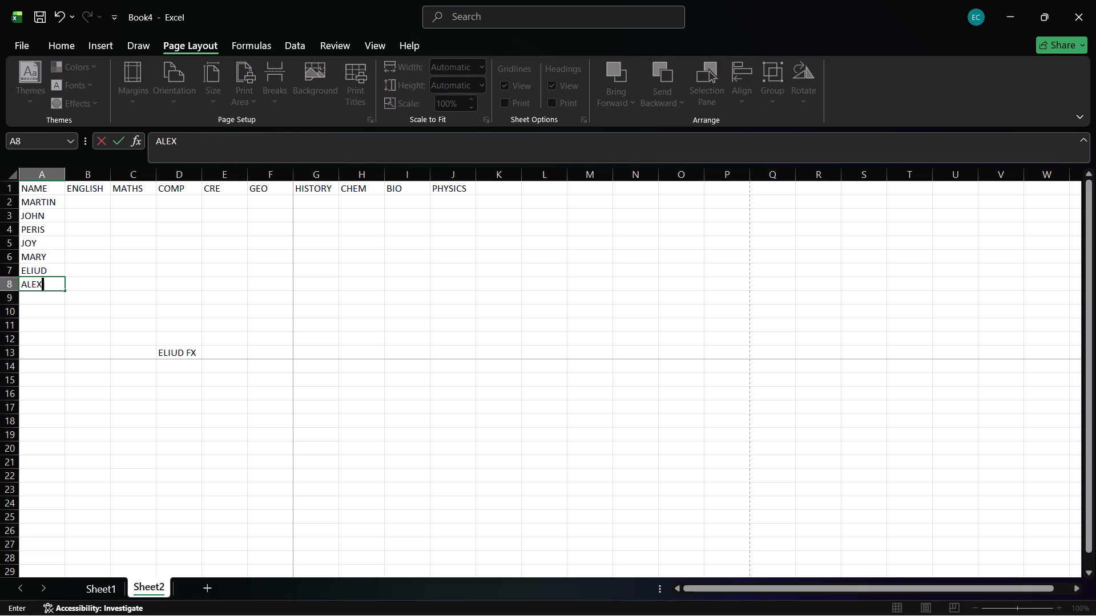
key(Return)
Add the student names ALICIA, NATASHA, JOYCE and ESTHER in cells A9 to A12.
key(a)
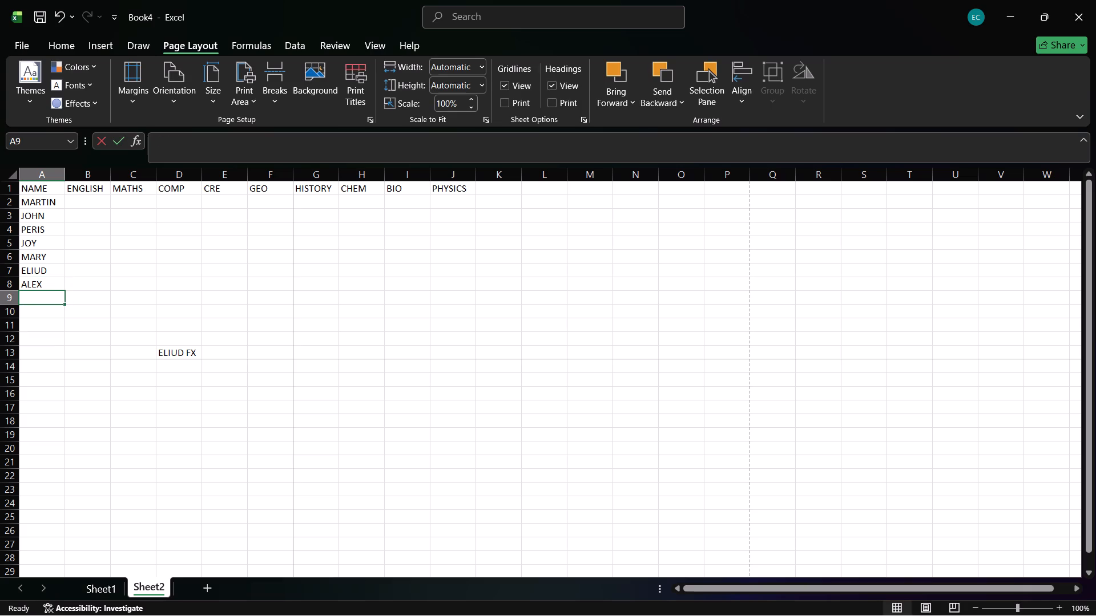
key(l)
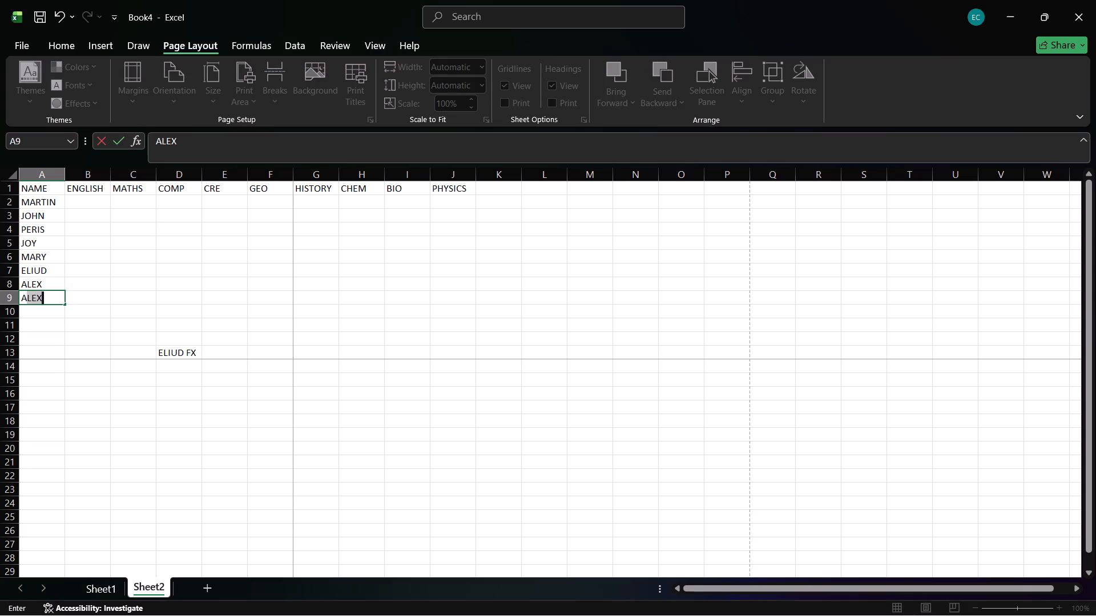
text(ICI)
key(a)
key(Return)
text(NATA)
text(SHA)
key(Return)
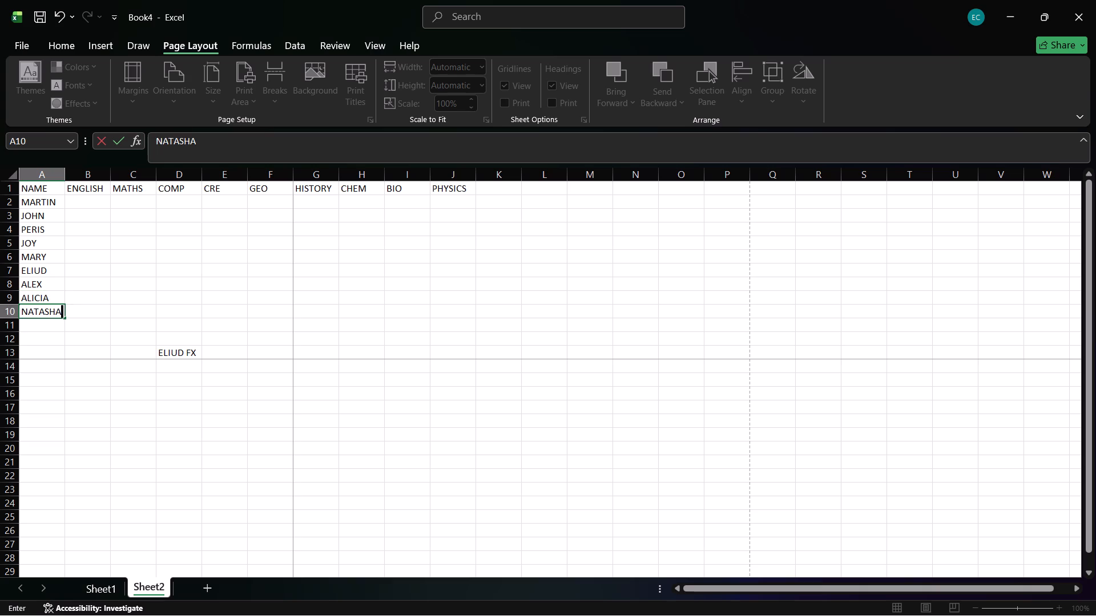
key(j)
text(OYCE)
key(Return)
text(ESTHER)
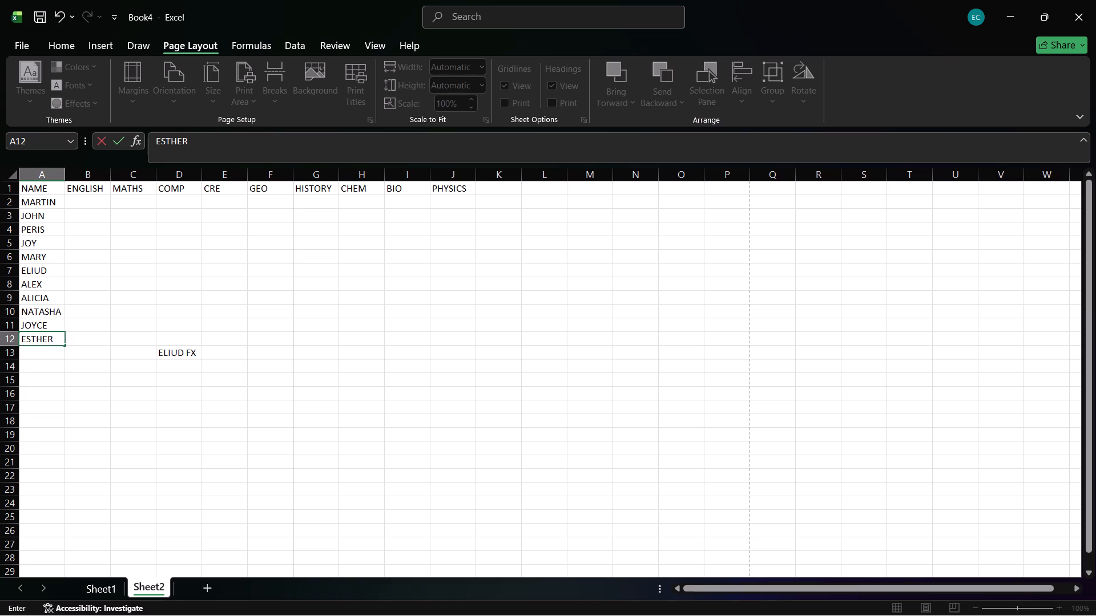
key(Return)
Enter the student name ANNITA in cell A13 of the NAME column.
text(ANA)
text(STA)
text(CIA)
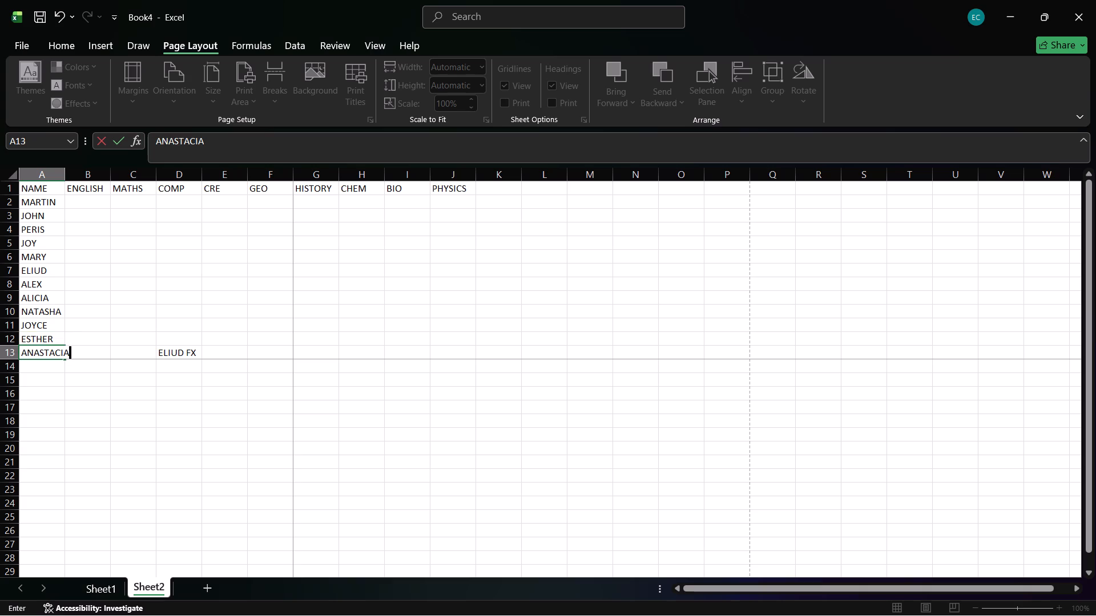
key(BackSpace)
key(BackSpace)
key(BackSpace)
key(BackSpace)
key(BackSpace)
key(BackSpace)
key(BackSpace)
key(n)
text(ITA)
key(Return)
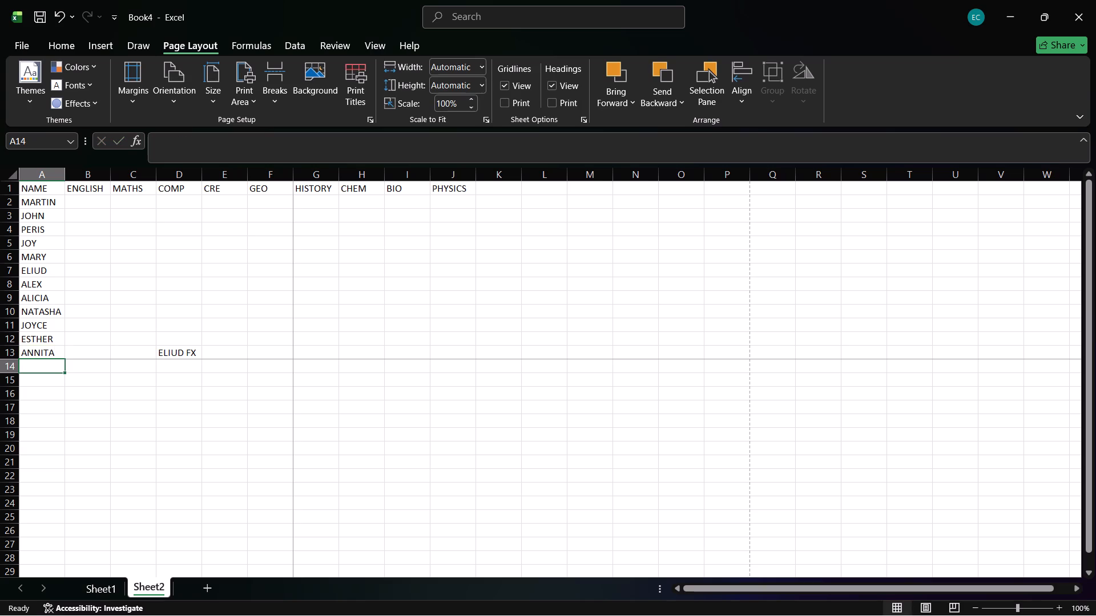
Finish the NAME column with the students LUCY and VIVIAN in cells A14 and A15.
text(LU)
text(CY)
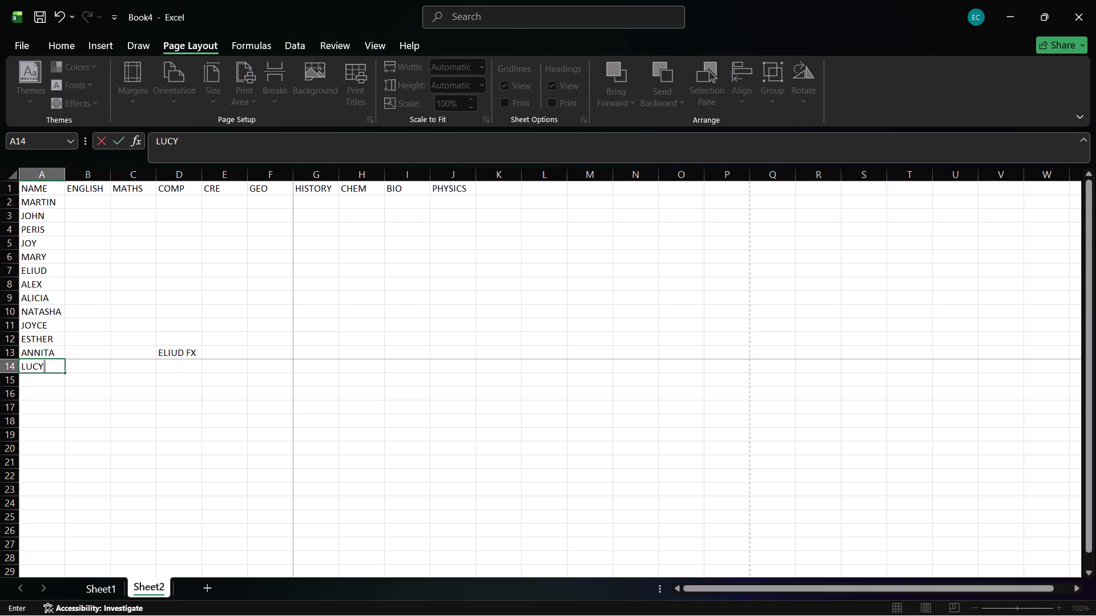
key(Return)
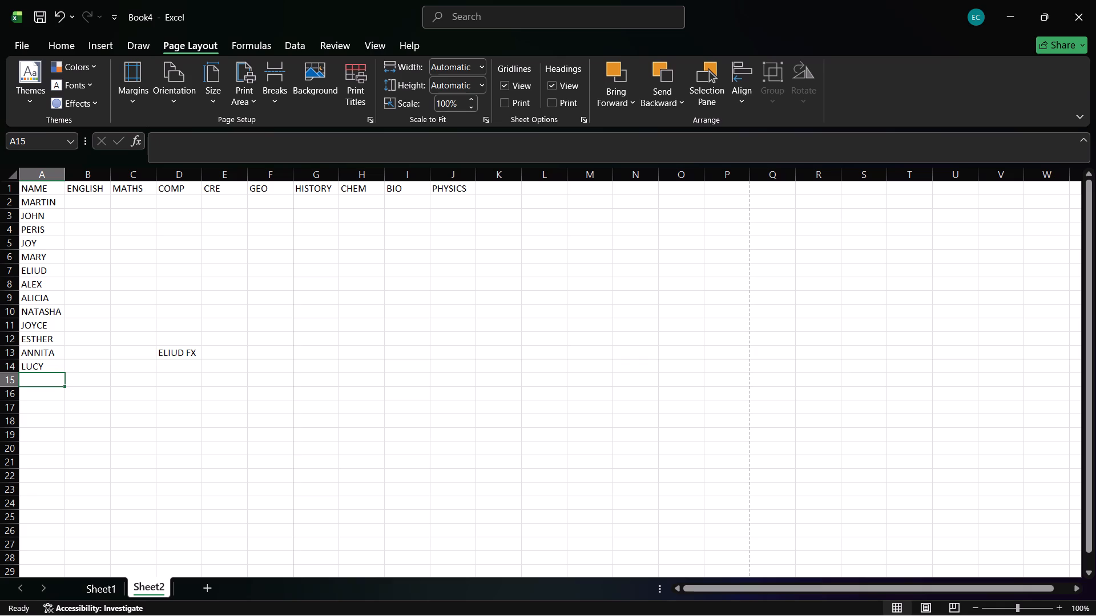
text(VIVI)
text(AN)
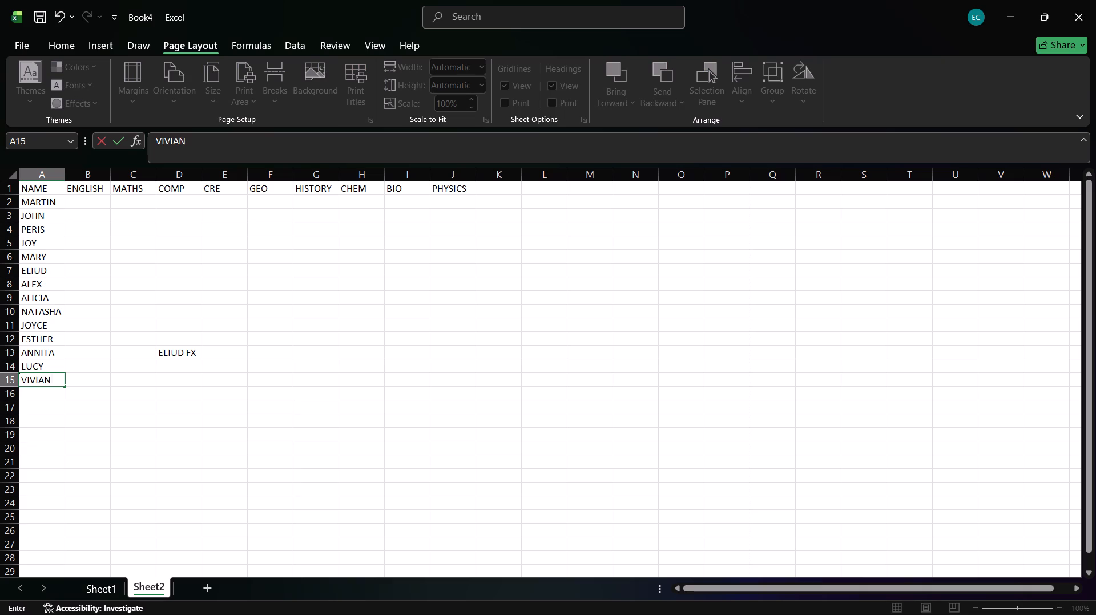
Clear the stray text ELIUD FX from cell D13.
click(199, 354)
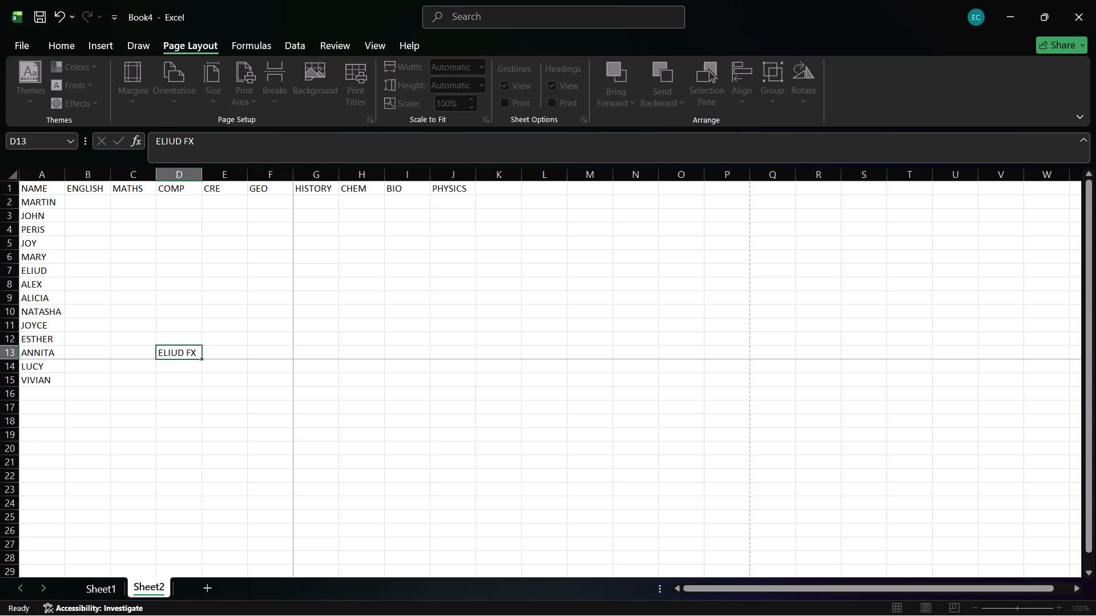
key(BackSpace)
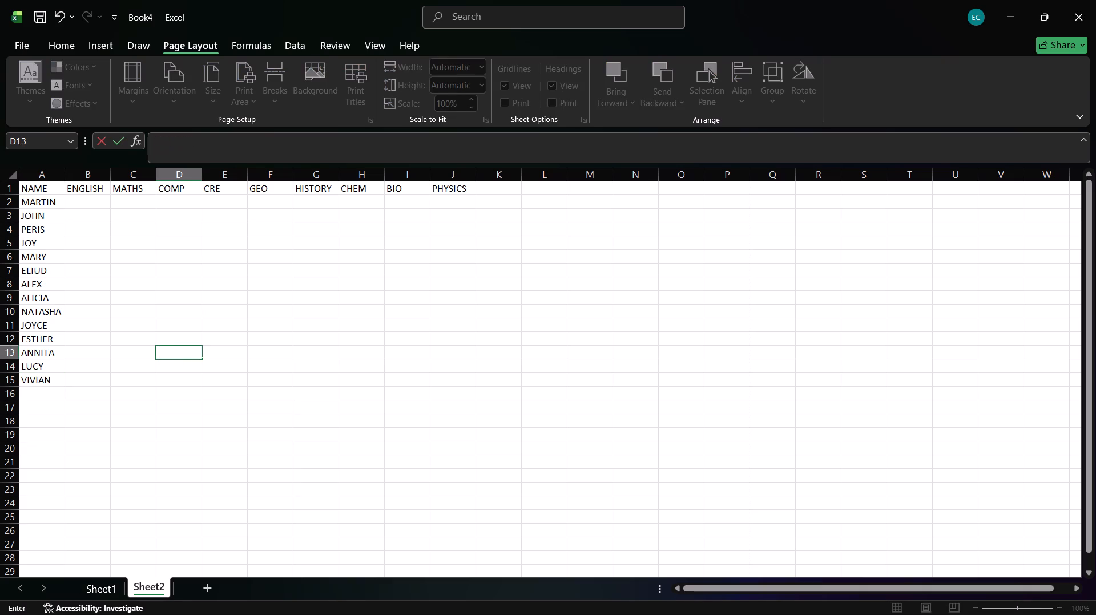
Enter the ENGLISH marks 64, 45, 62 and 82 for MARTIN to JOY in cells B2 to B5.
click(89, 203)
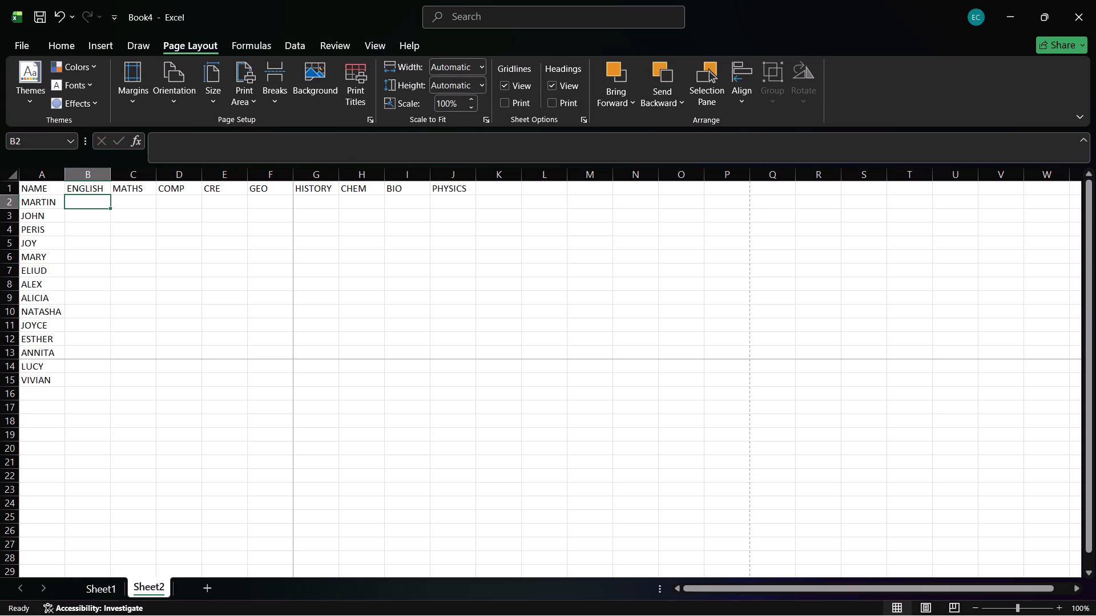
text(64)
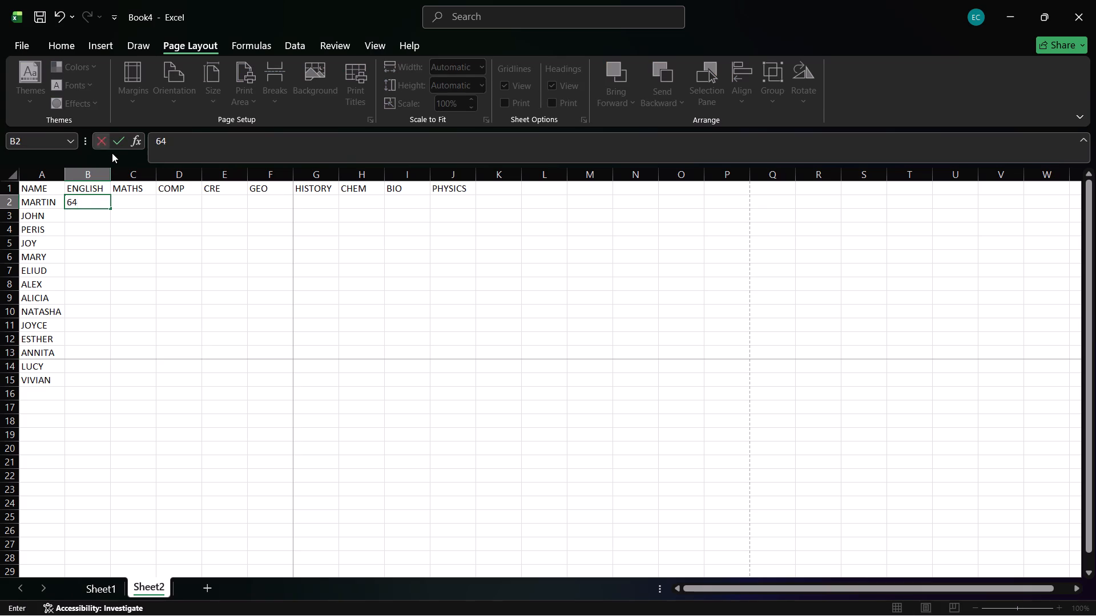
click(88, 219)
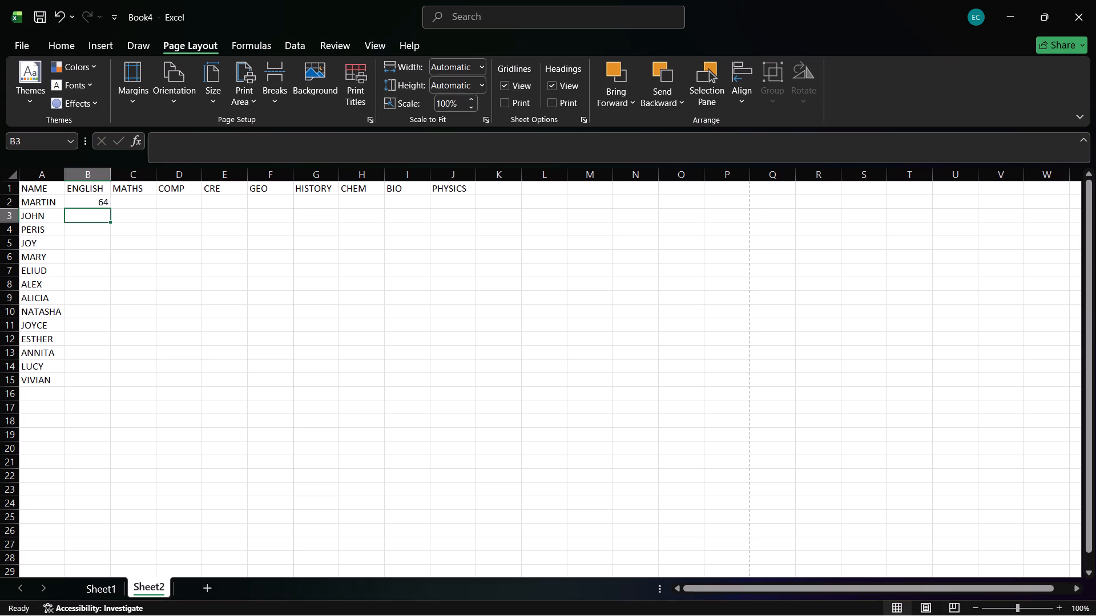
text(45)
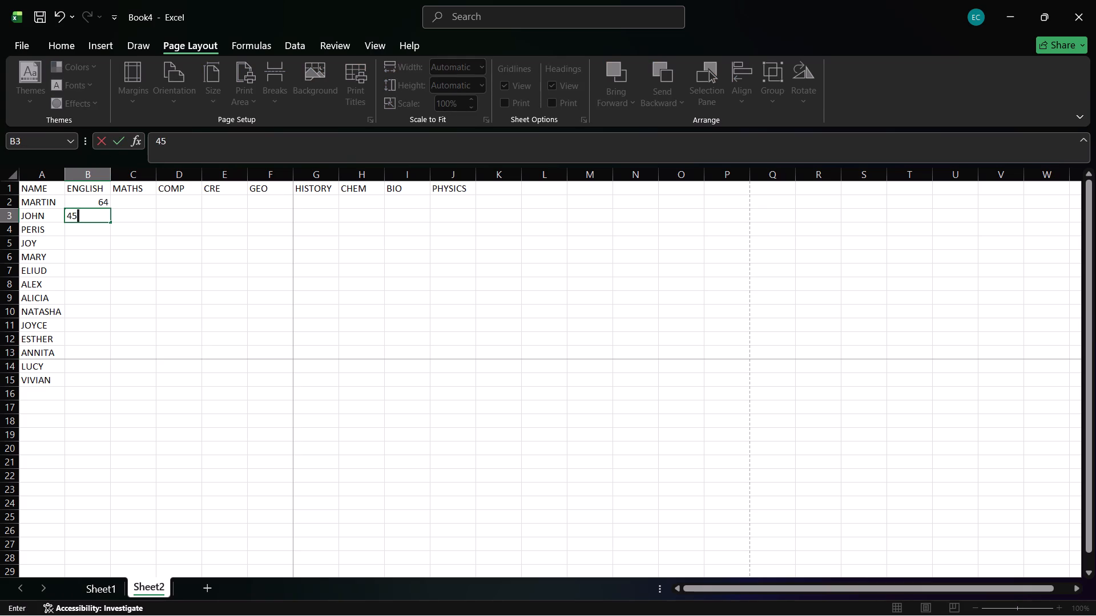
key(Return)
text(62)
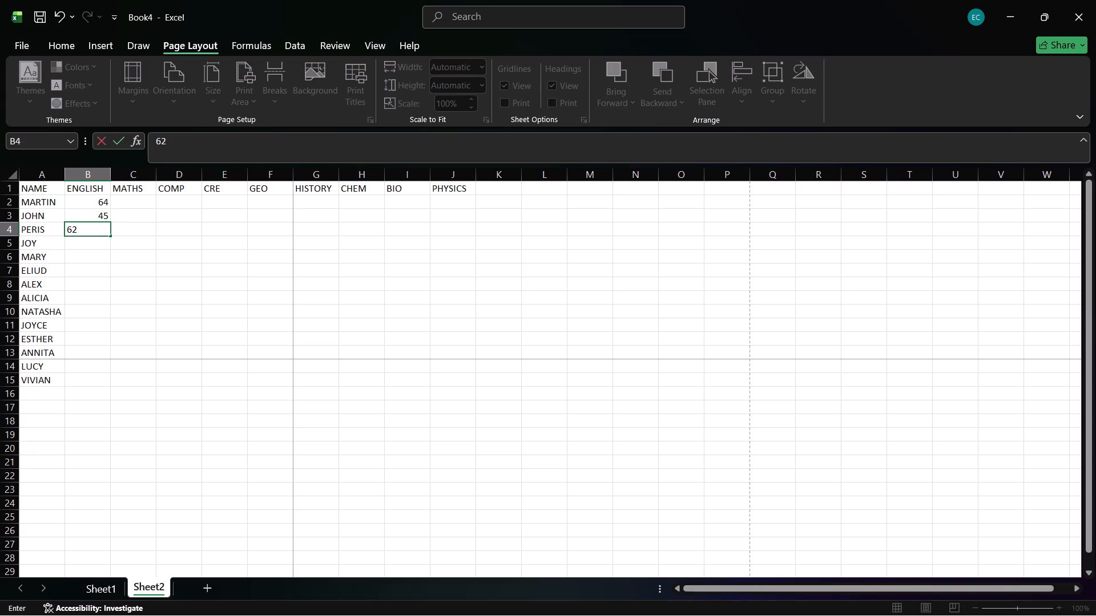
key(Return)
key(8)
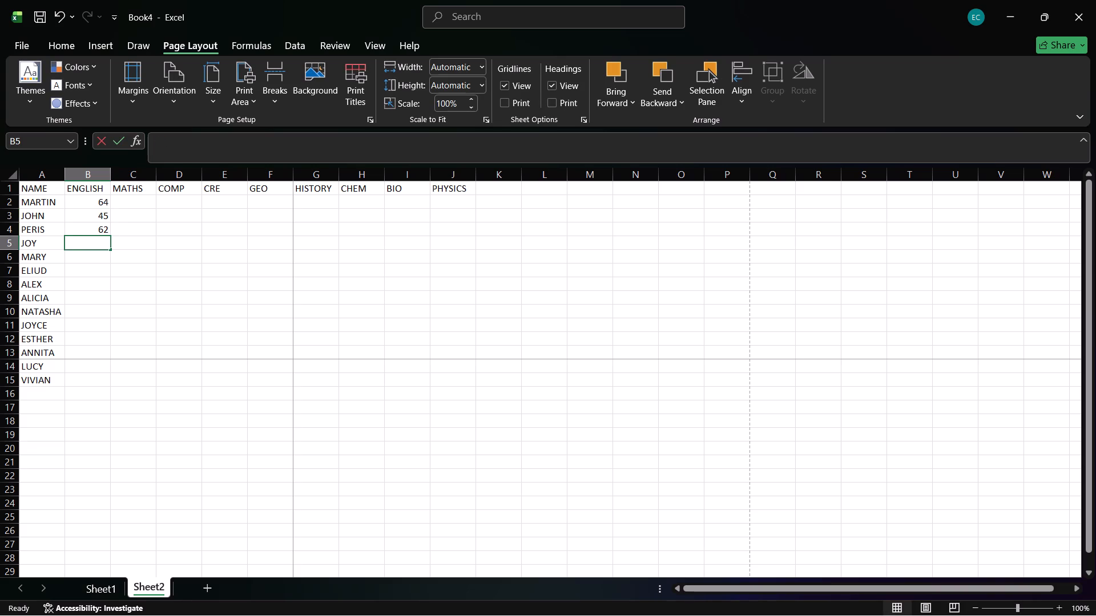
text(23)
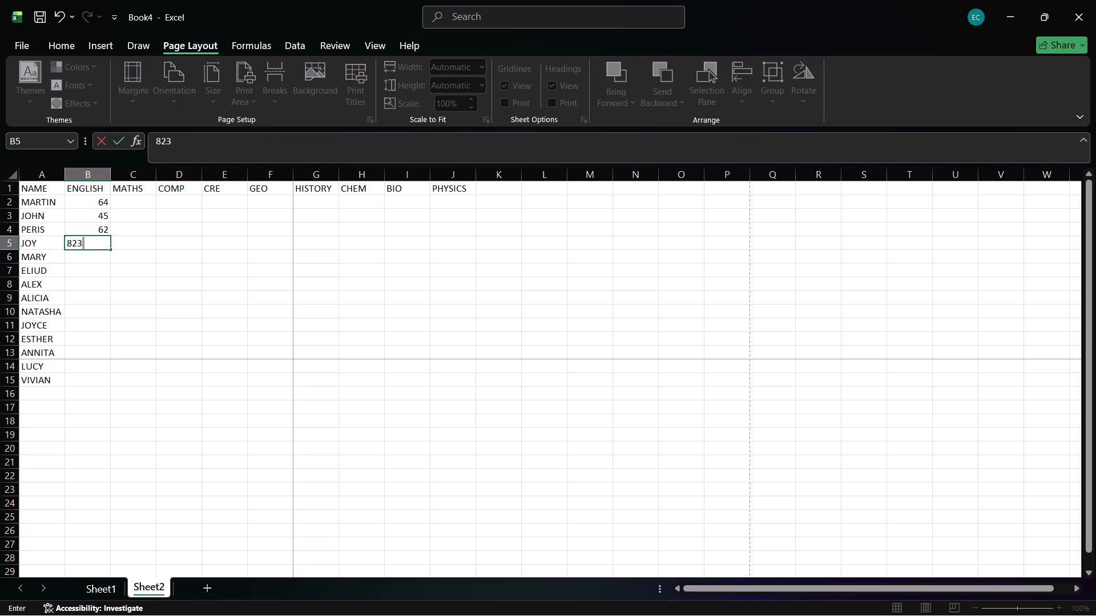
key(BackSpace)
key(Return)
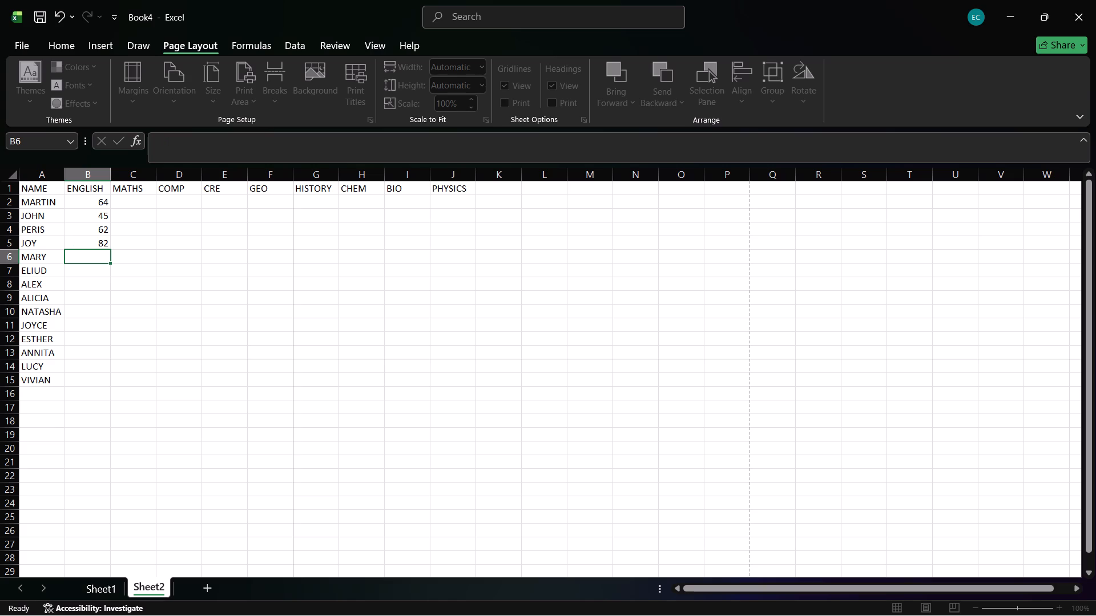
Continue the ENGLISH marks with 82, 82 and 92 for MARY, ELIUD and ALEX in cells B6 to B8.
text(82)
key(Return)
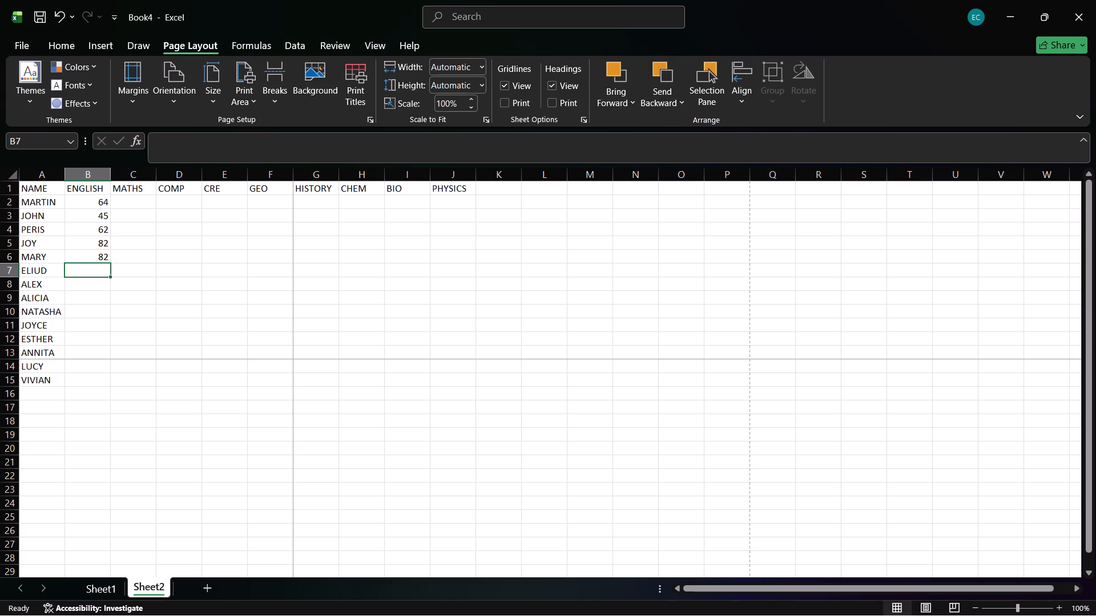
text(82)
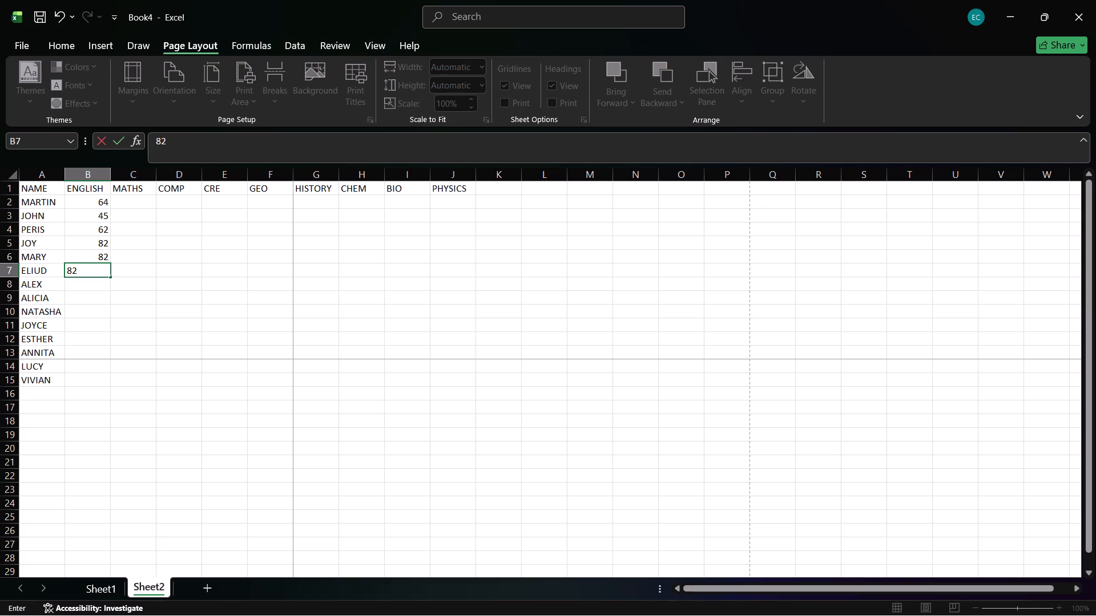
key(Return)
text(82)
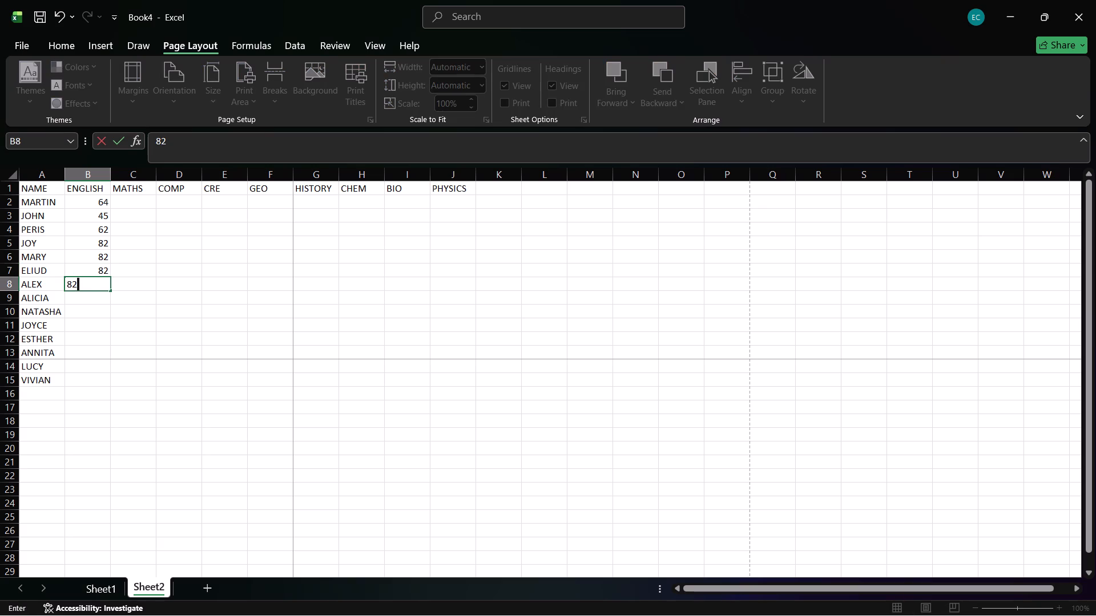
key(BackSpace)
key(BackSpace)
text(92)
key(Return)
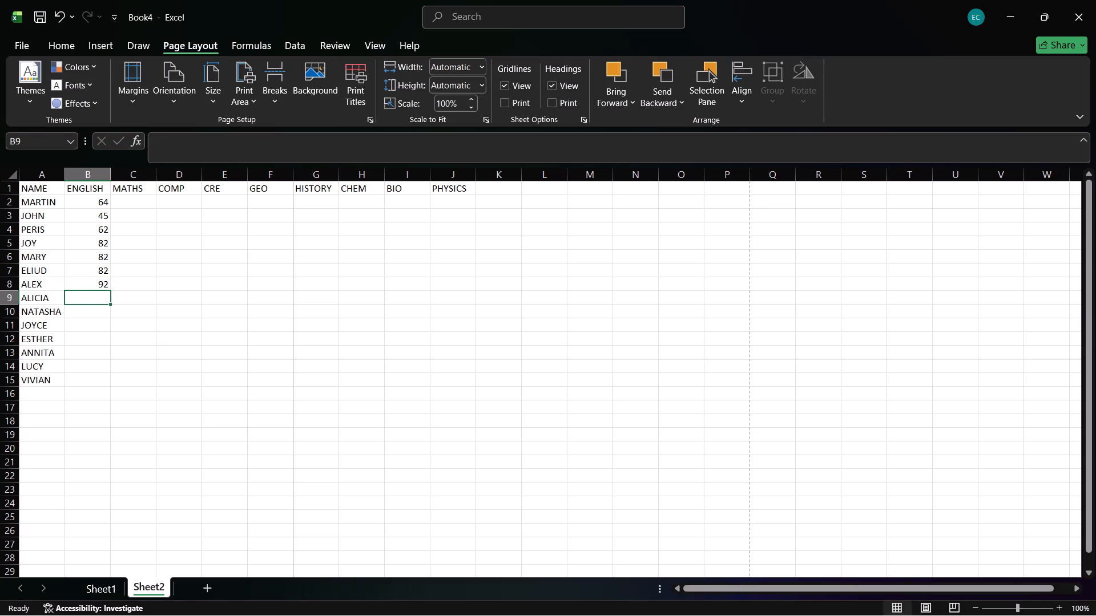
Add the ENGLISH marks 44, 89, 44 and 50 for ALICIA to ESTHER in cells B9 to B12.
text(44)
key(Return)
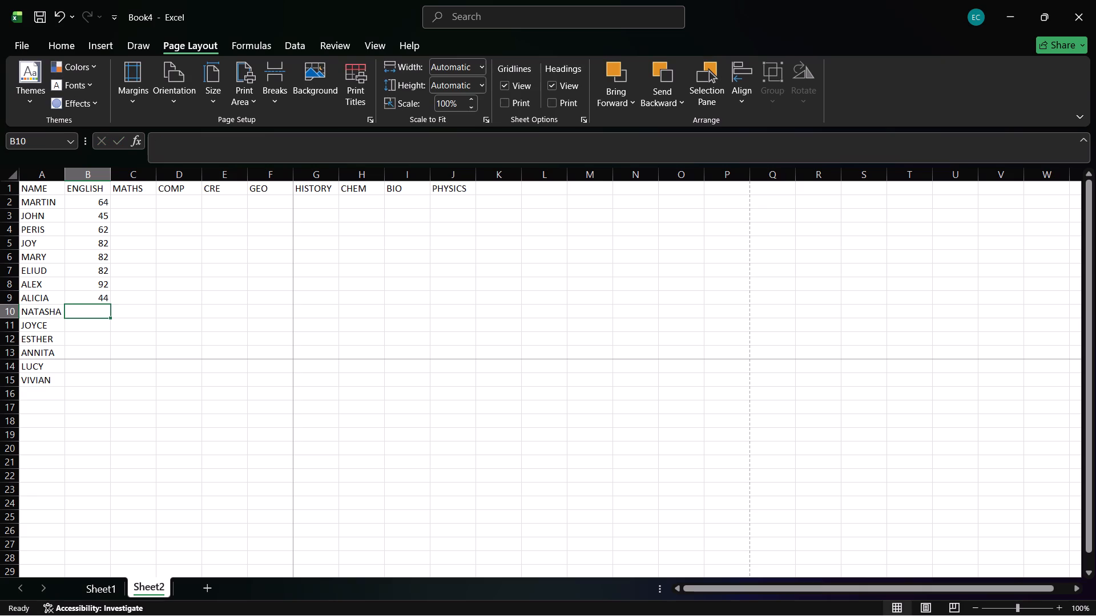
text(89)
key(Return)
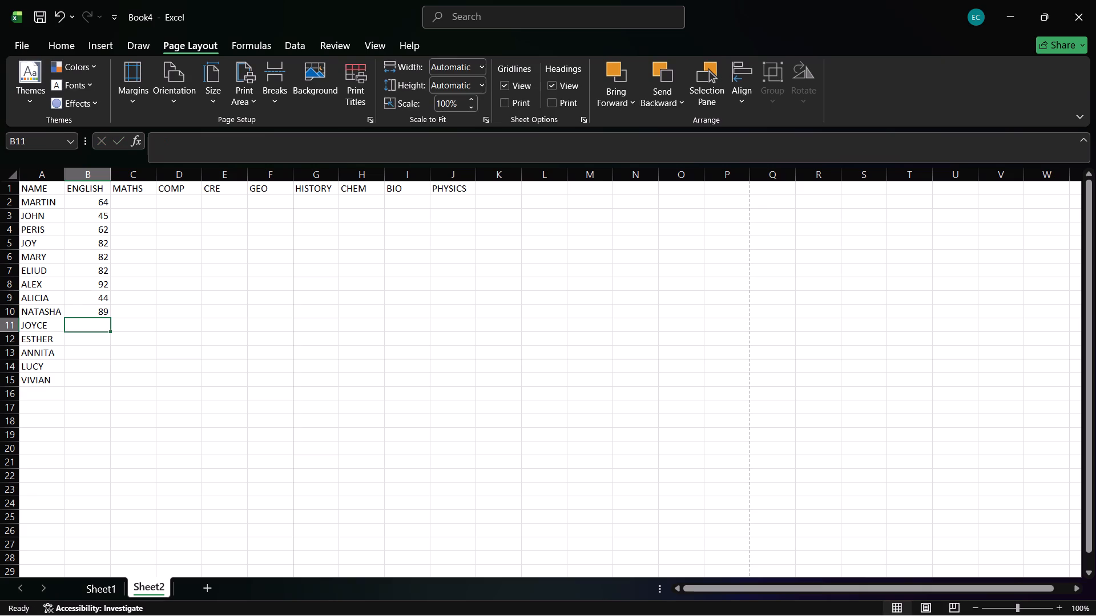
text(44)
key(Return)
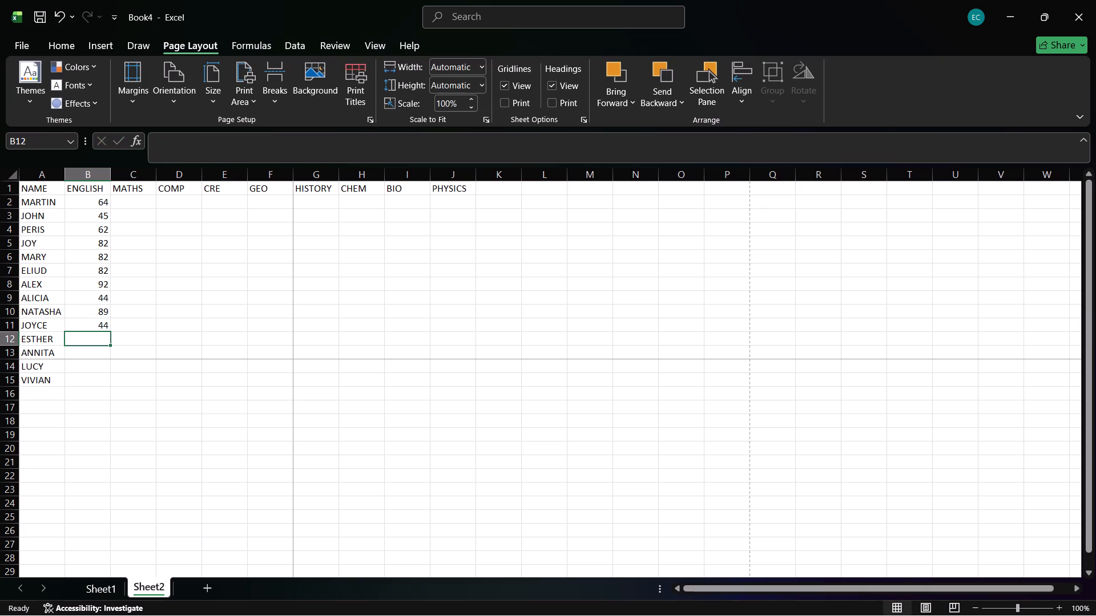
key(5)
key(0)
key(Return)
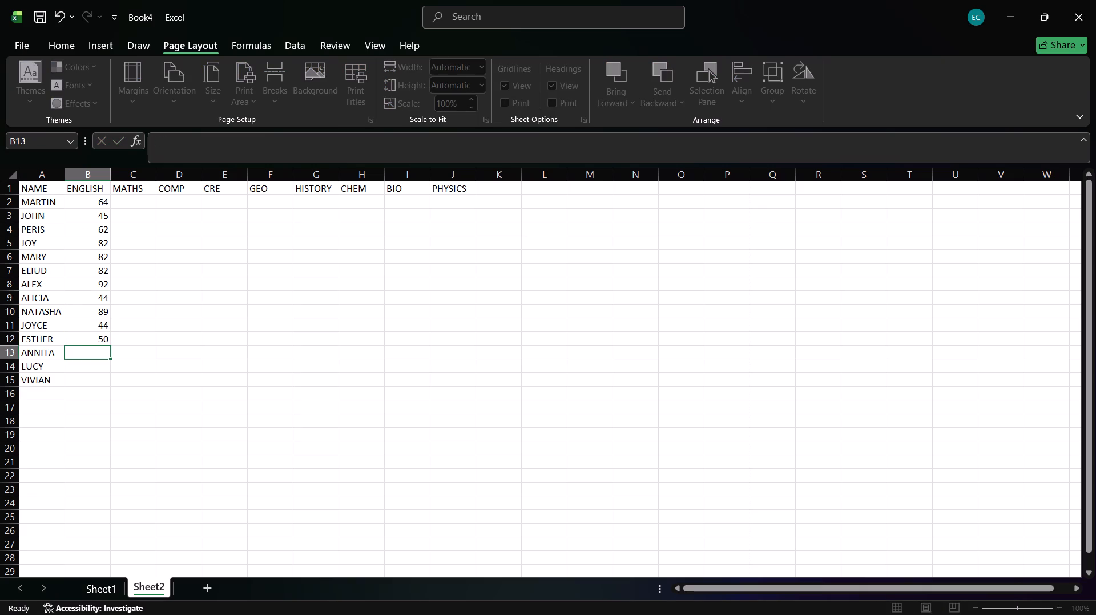
Complete the ENGLISH column with 78, 20 and 48 for ANNITA, LUCY and VIVIAN in cells B13 to B15.
text(78)
key(Return)
key(2)
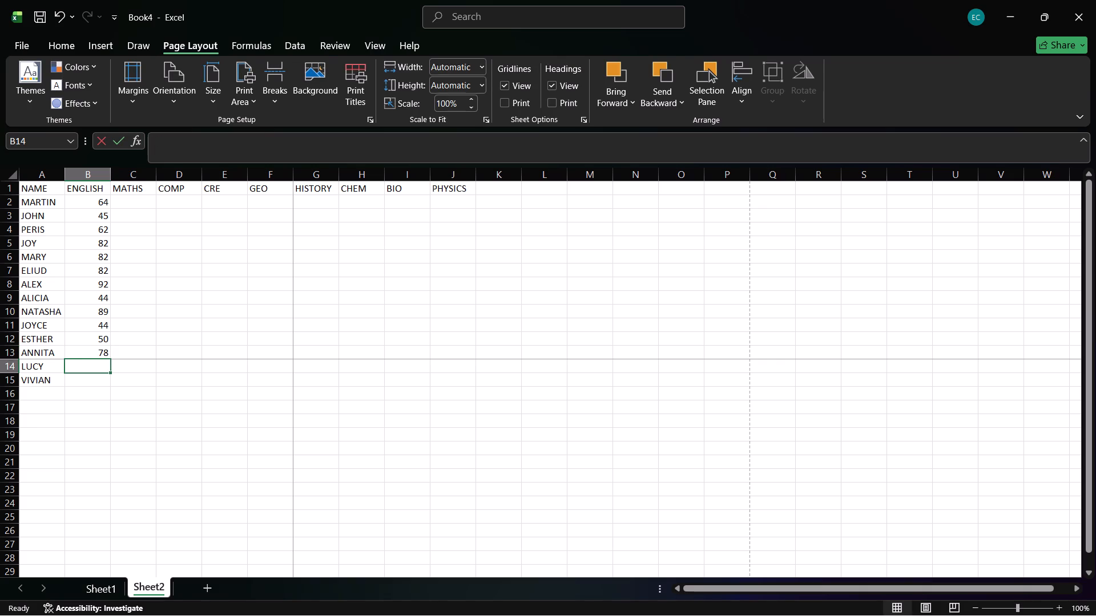
key(0)
key(Return)
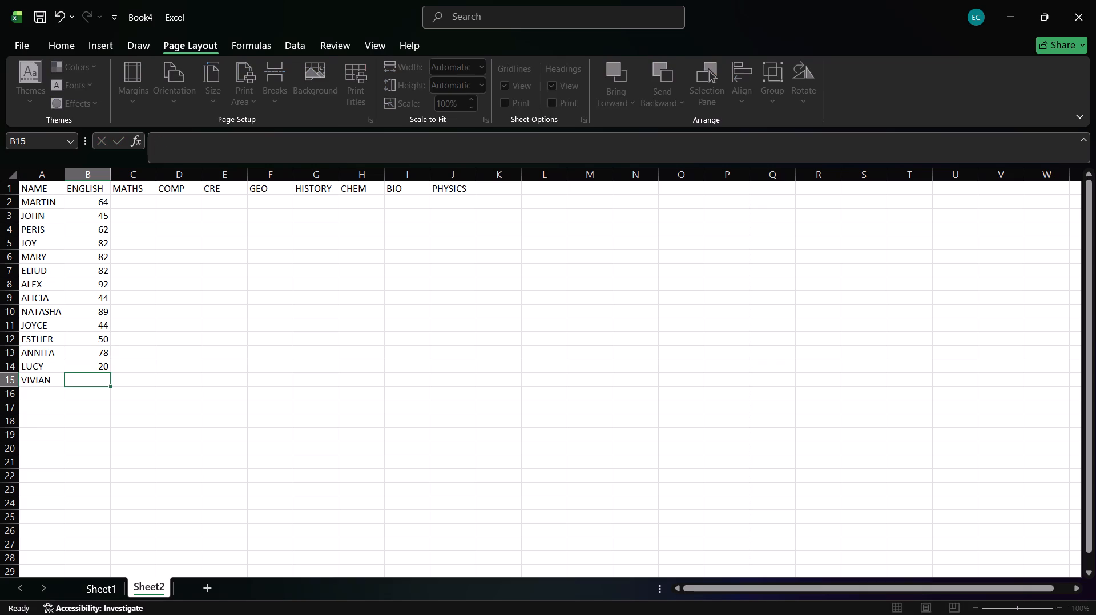
text(48)
key(Right)
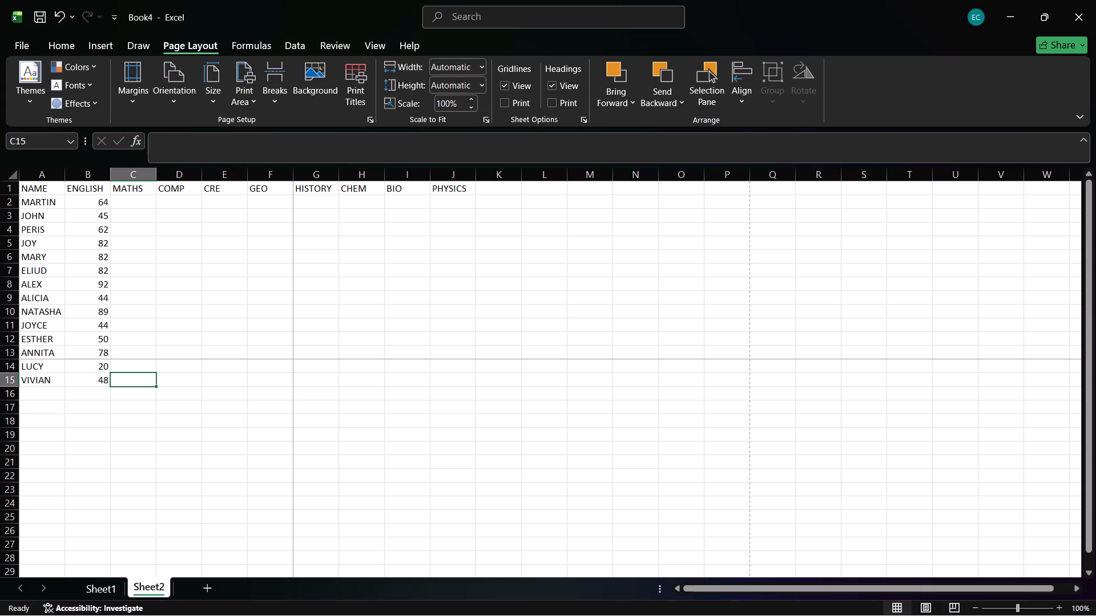
Enter the MATHS marks 56, 76 and 88 for MARTIN, JOHN and PERIS in cells C2 to C4.
key(Up)
key(Up)
key(Up)
key(Up)
key(Up)
key(Up)
key(Up)
key(Up)
key(Up)
key(Up)
key(Up)
key(Up)
key(Up)
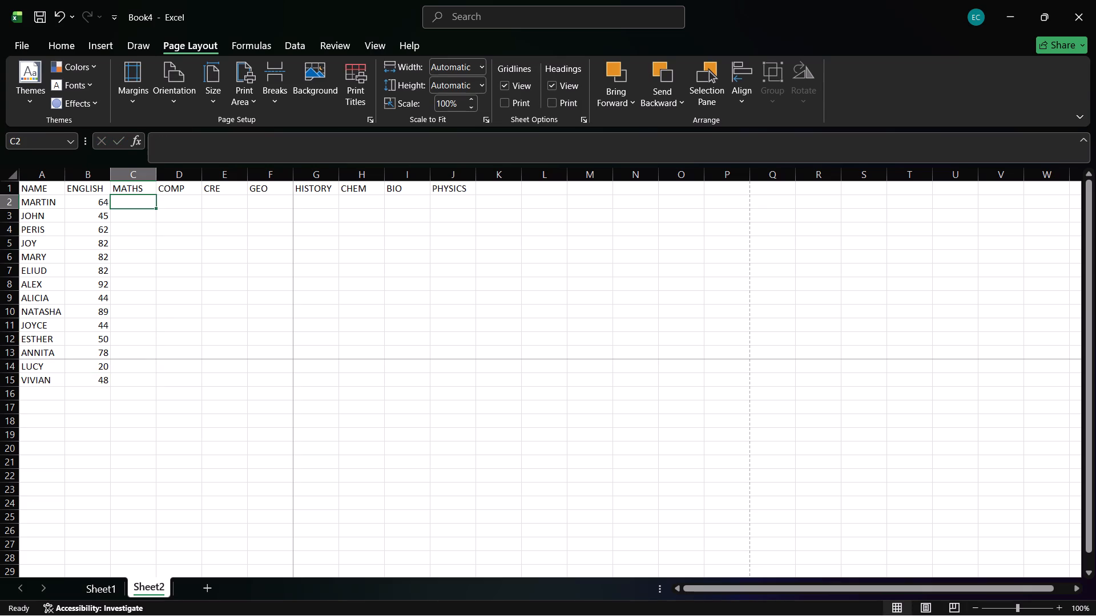
text(56)
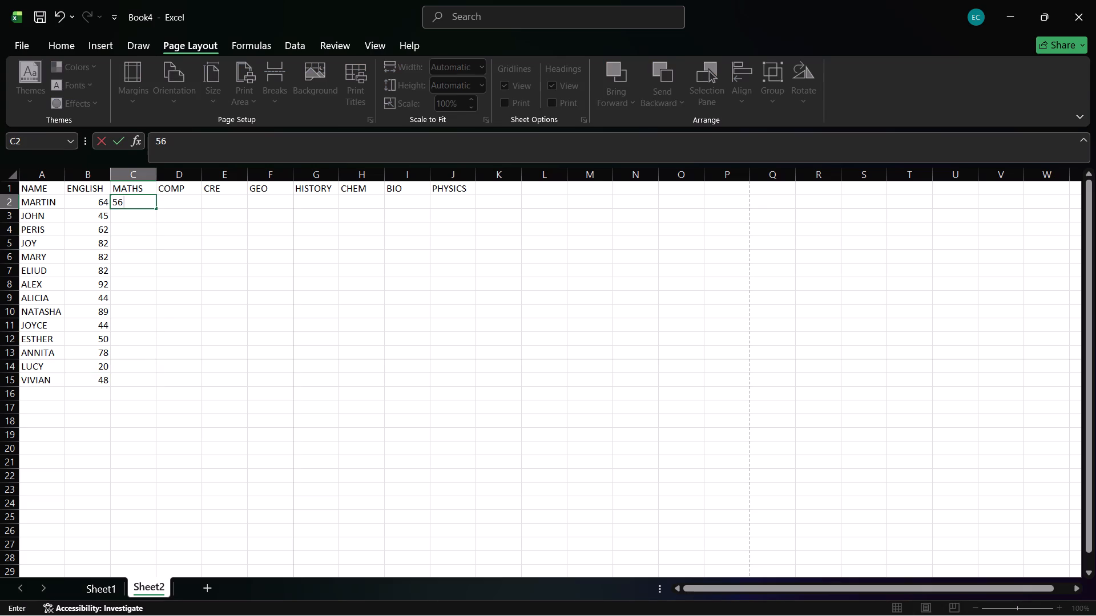
key(Return)
text(76)
key(Return)
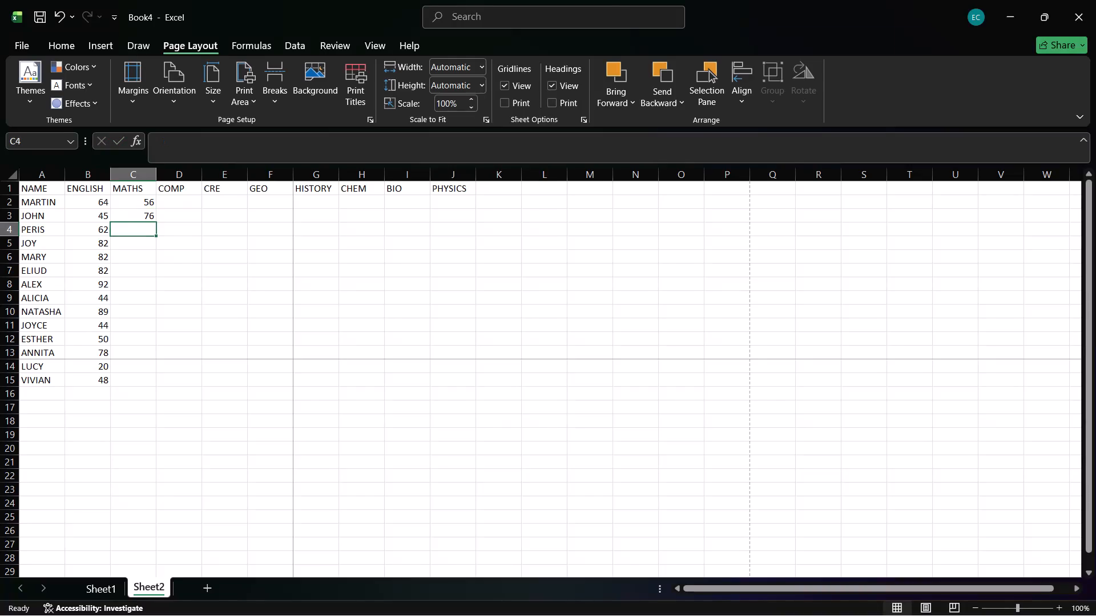
text(88)
key(Return)
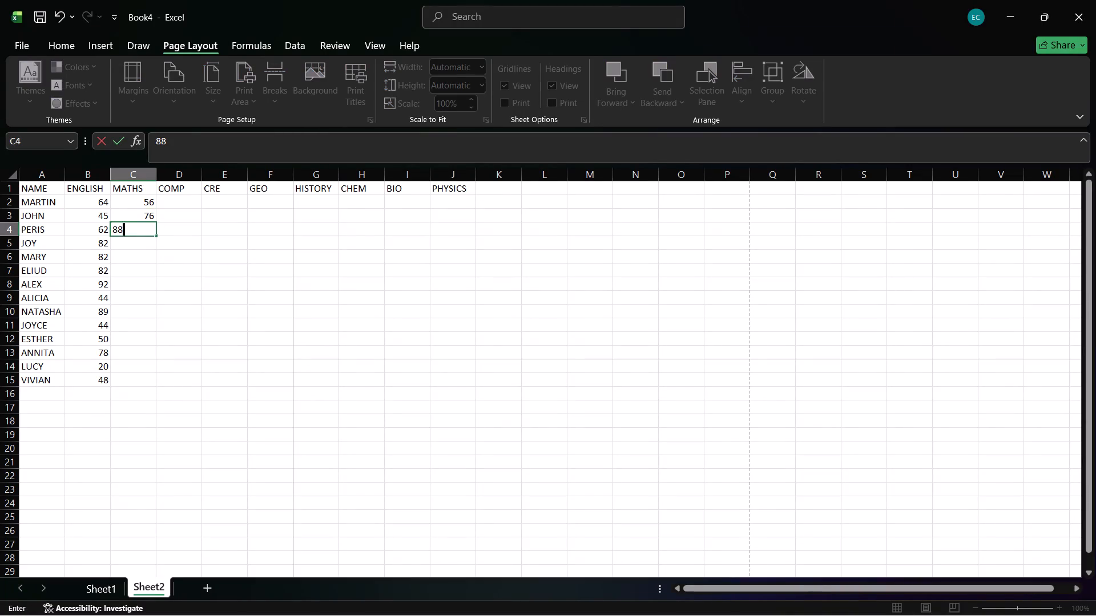
Continue the MATHS marks with 28, 17, 84 and 77 for JOY, MARY, ELIUD and ALEX in cells C5 to C8.
text(28)
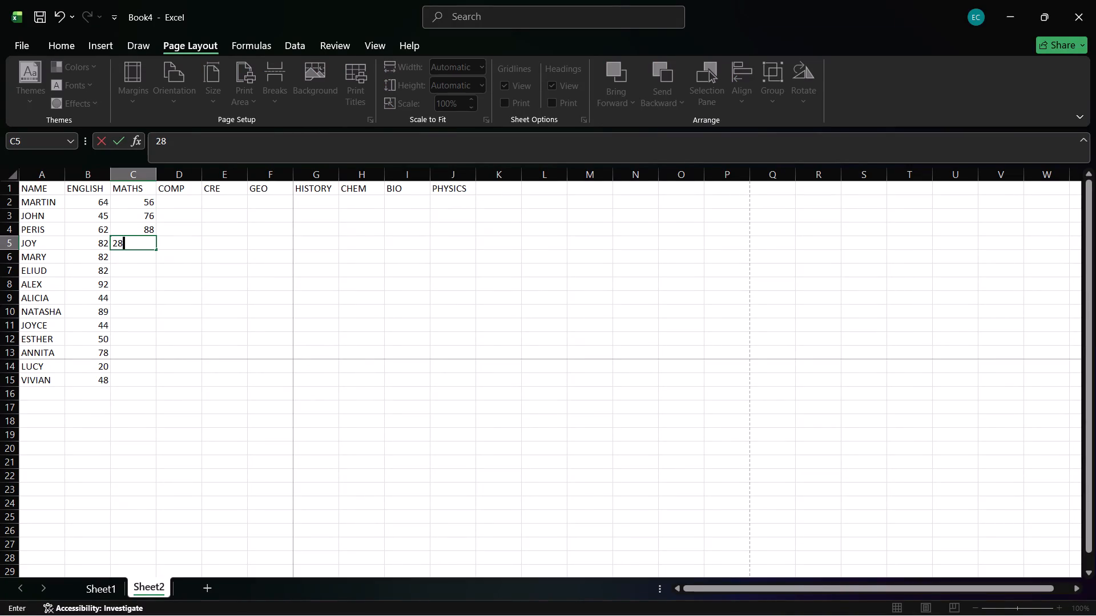
key(Return)
text(178)
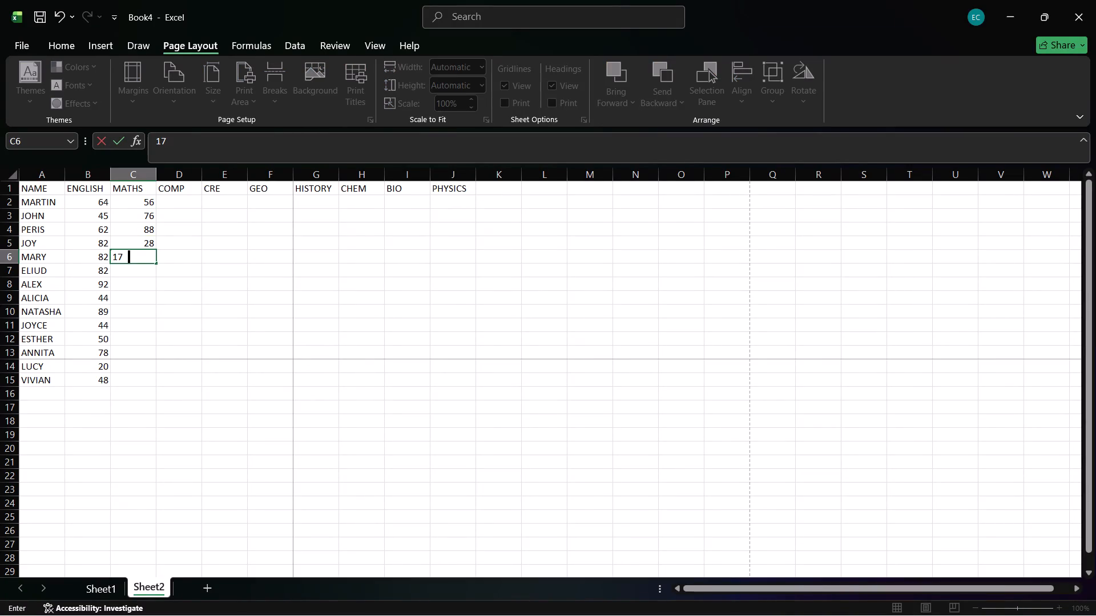
key(BackSpace)
key(Return)
text(84)
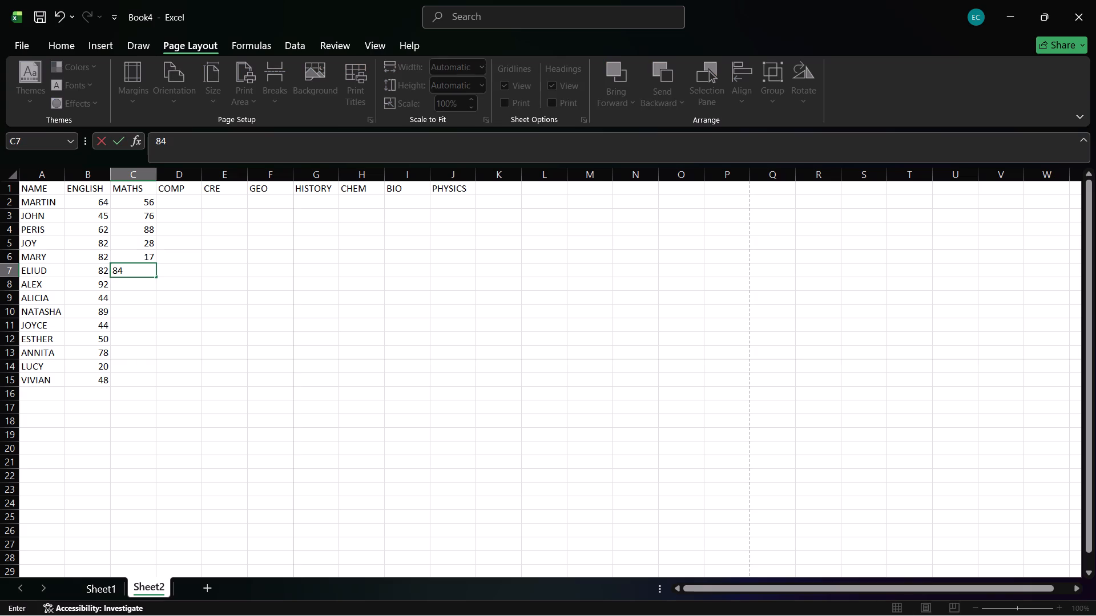
key(Return)
text(77)
key(Return)
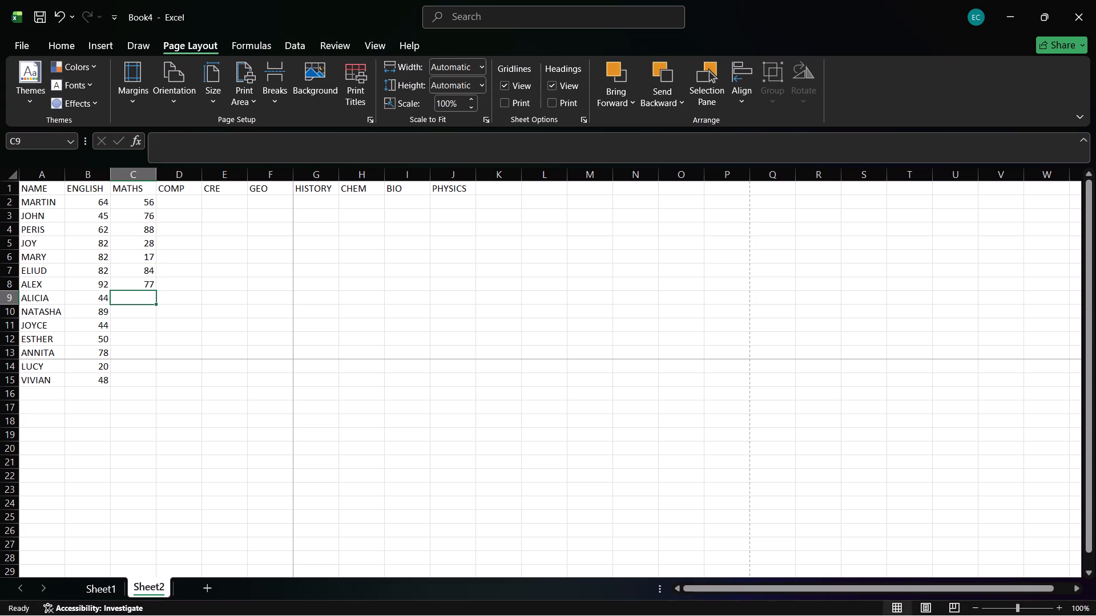
Add the MATHS marks 84, 84, 32 and 89 for ALICIA to ESTHER in cells C9 to C12.
text(84)
key(Return)
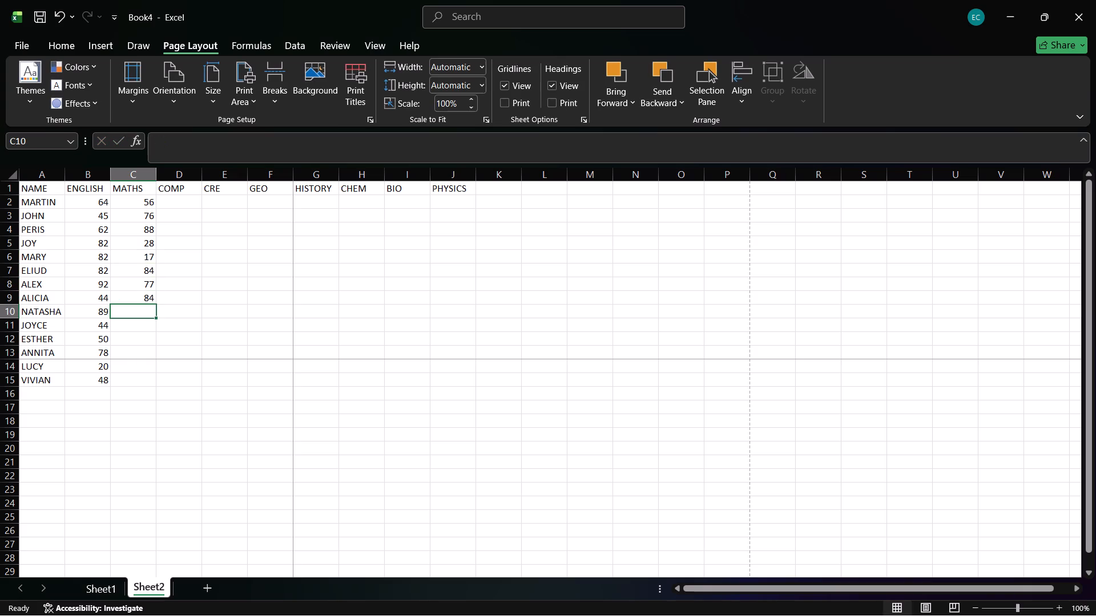
text(84)
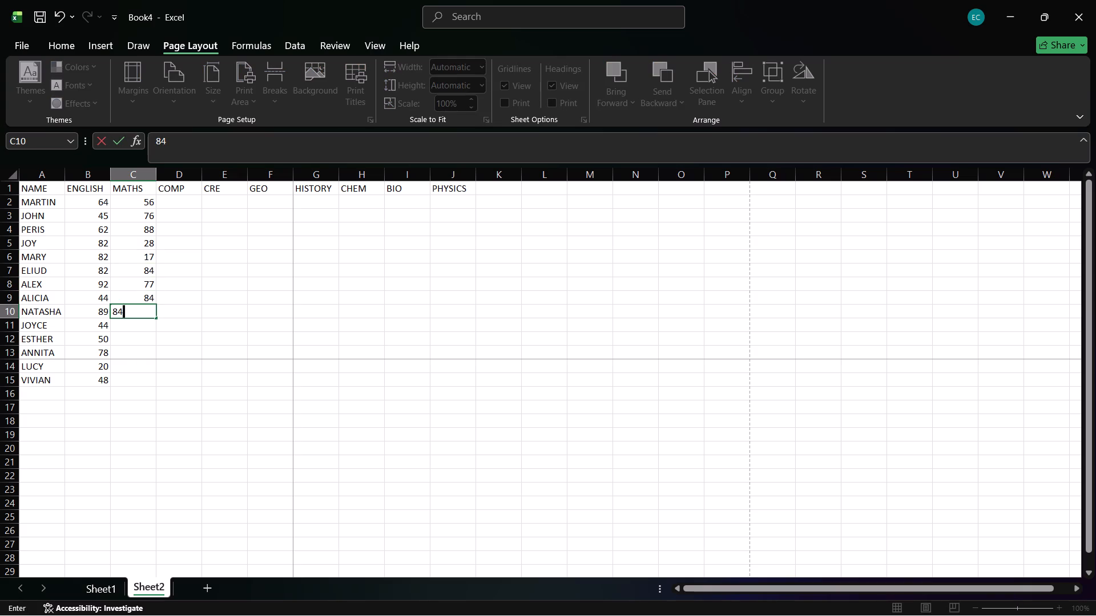
key(Return)
text(32)
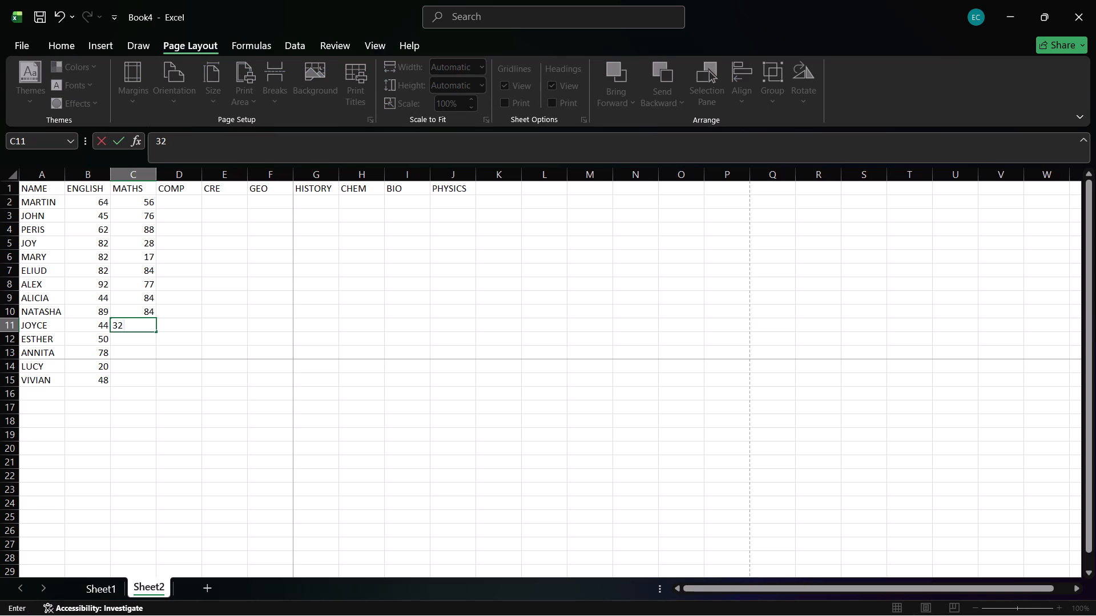
key(Return)
text(89)
key(Return)
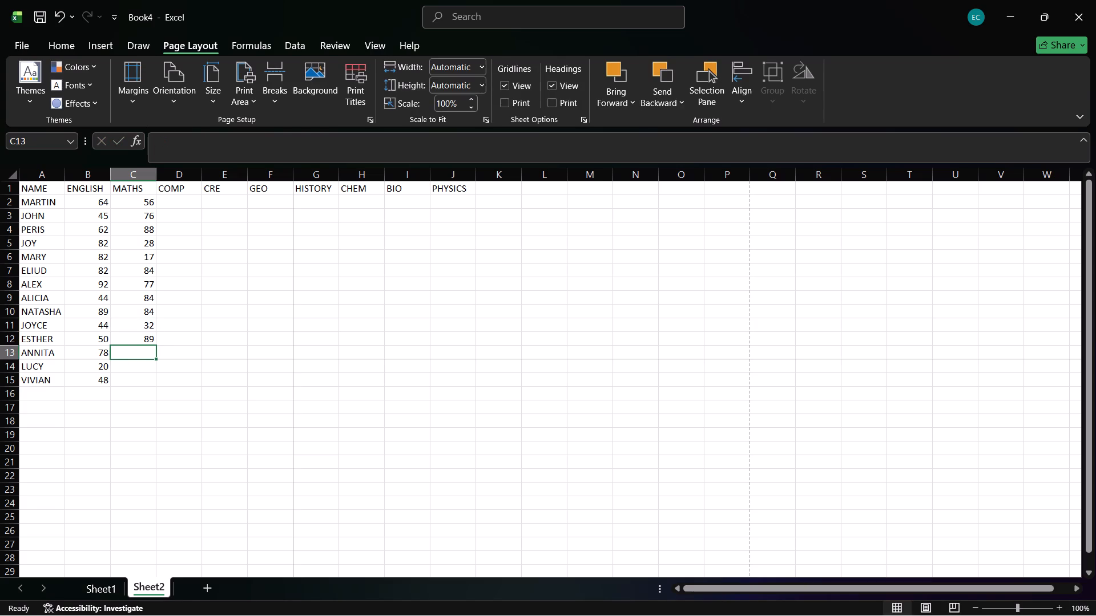
Complete the MATHS column with 54, 98 and 45 for ANNITA, LUCY and VIVIAN in cells C13 to C15.
text(54)
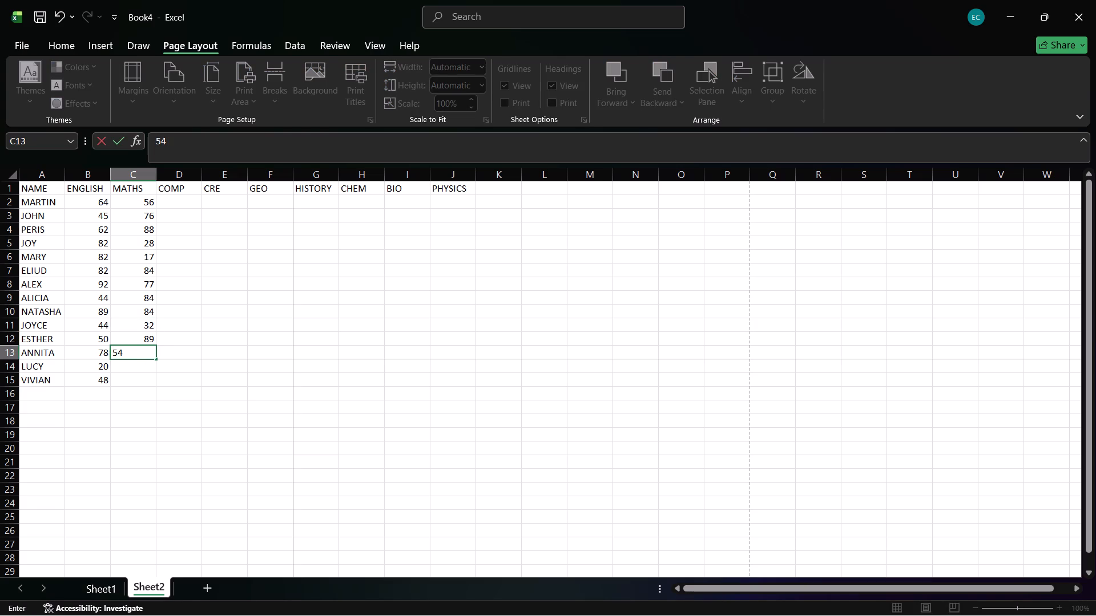
key(Return)
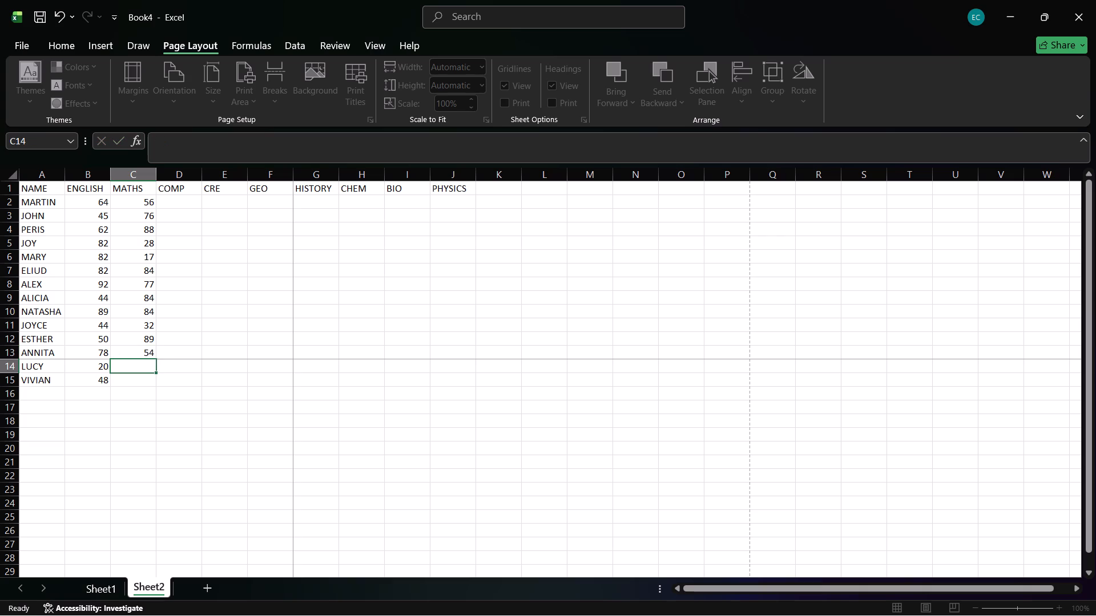
text(98)
key(Return)
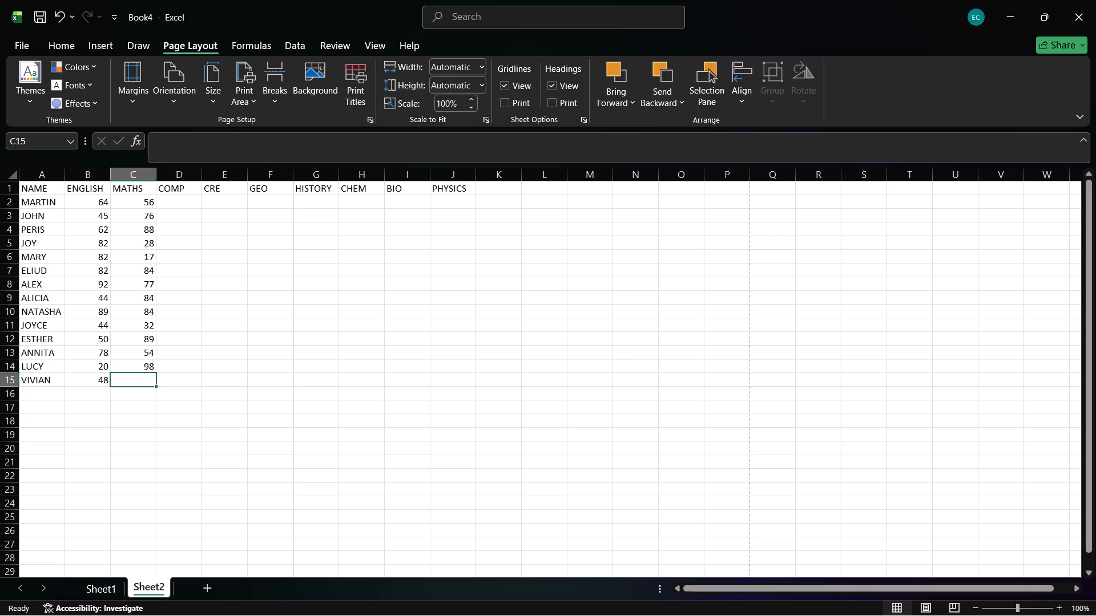
text(45)
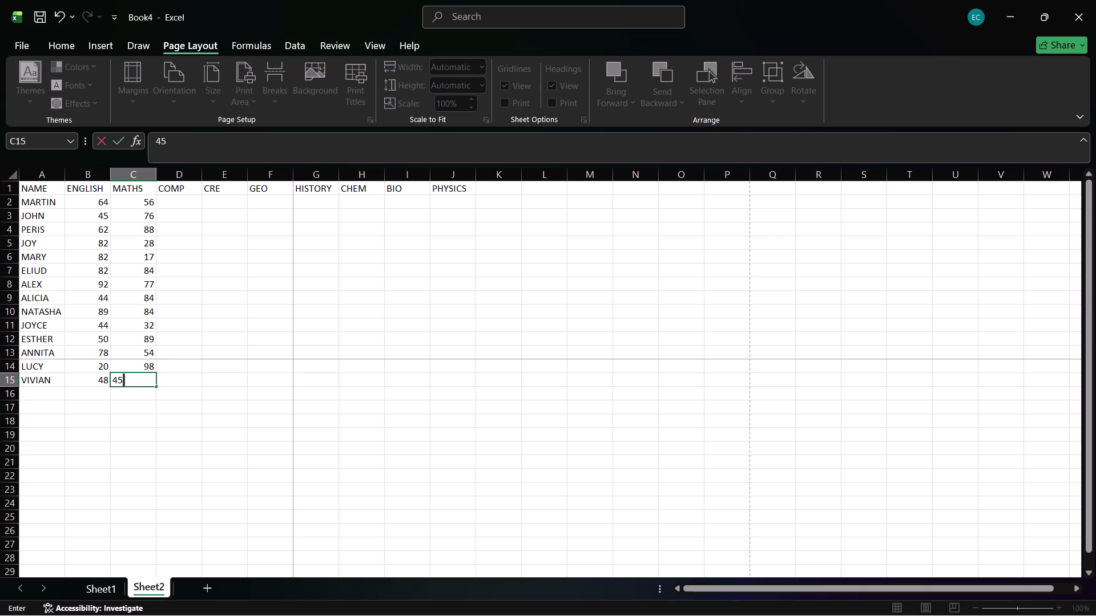
key(Right)
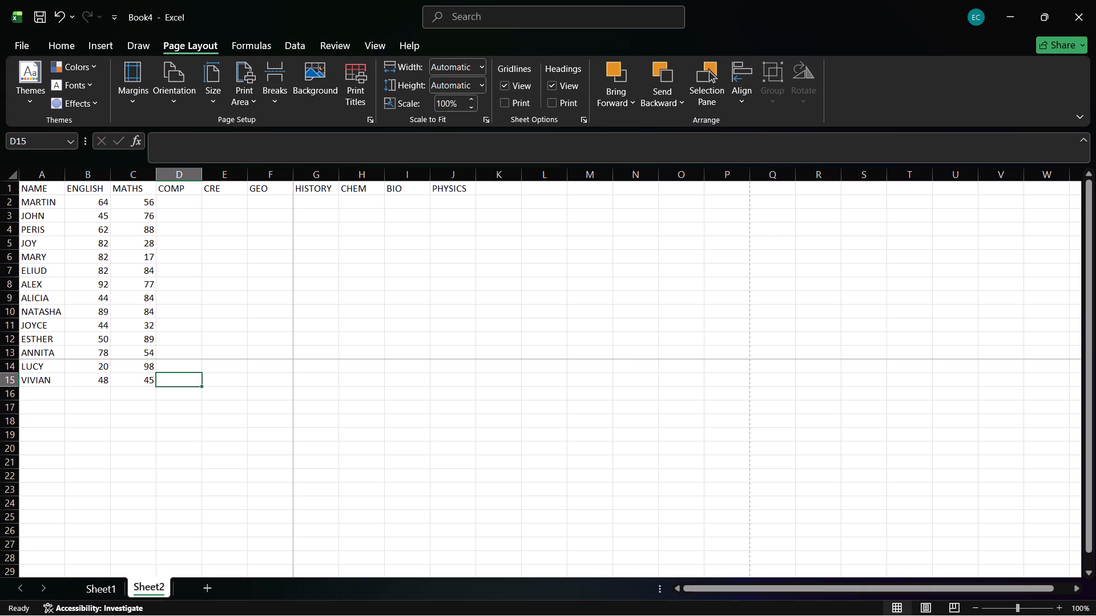
Enter the COMP marks 90, 75, 75 and 65 from VIVIAN upward to ESTHER in cells D15 to D12.
text(90)
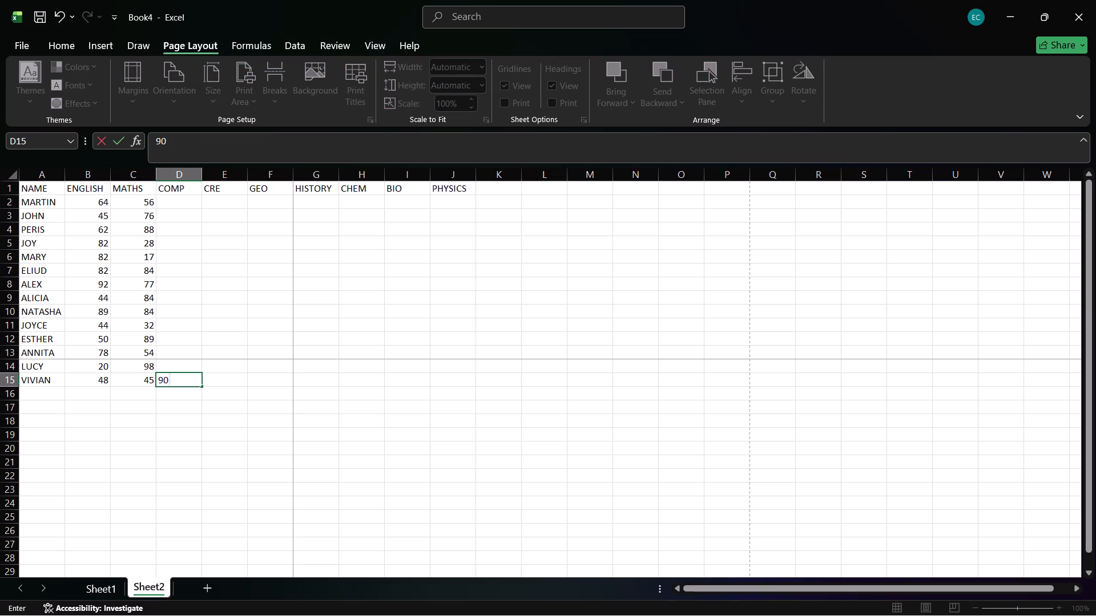
key(Up)
text(75)
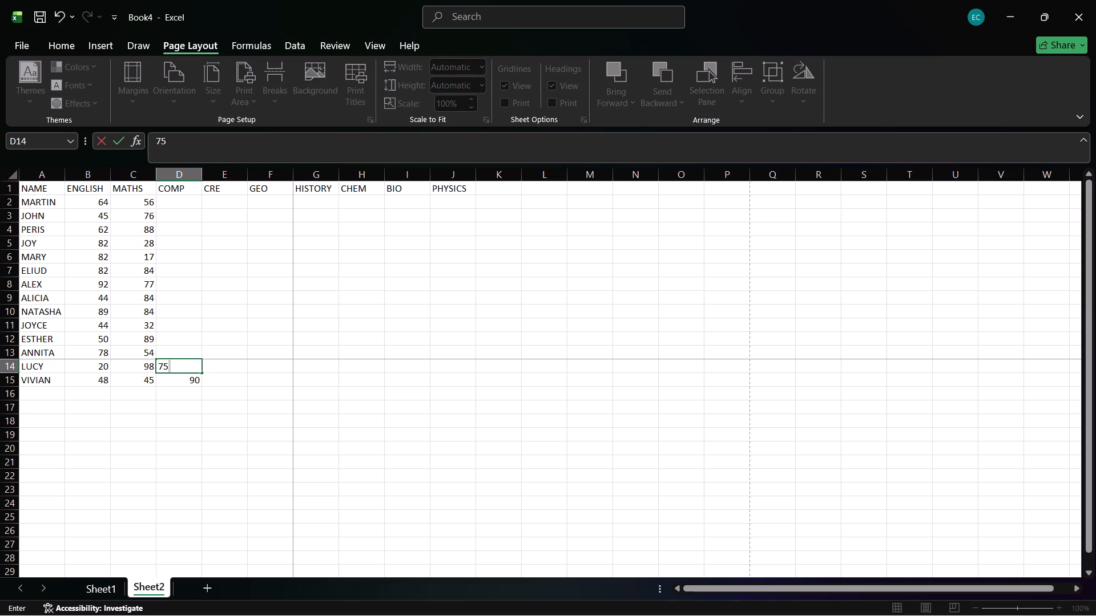
key(Up)
text(75)
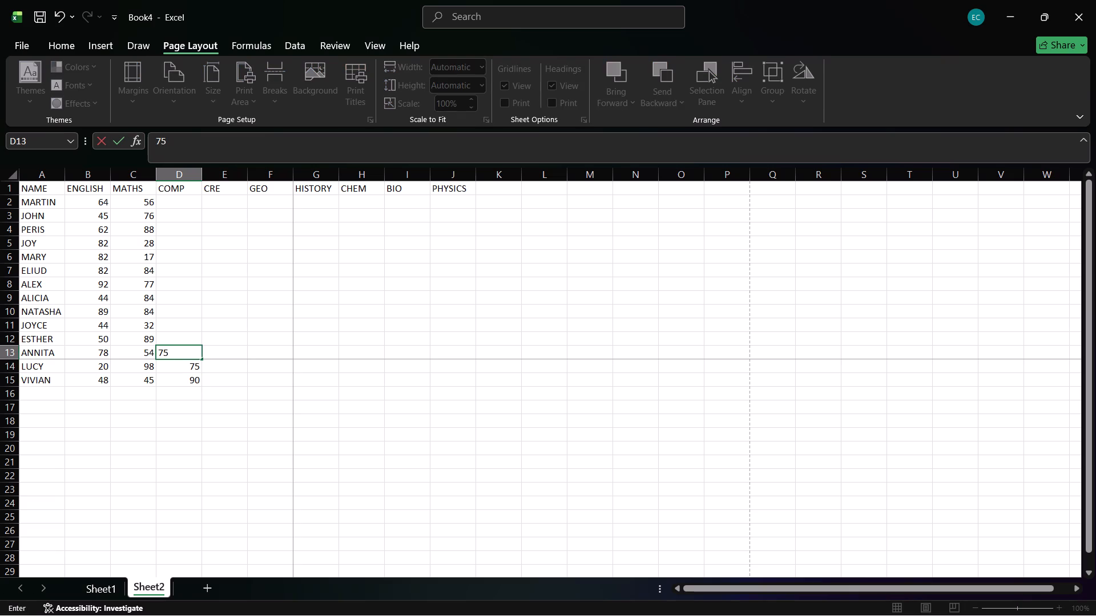
key(Up)
text(65)
key(Up)
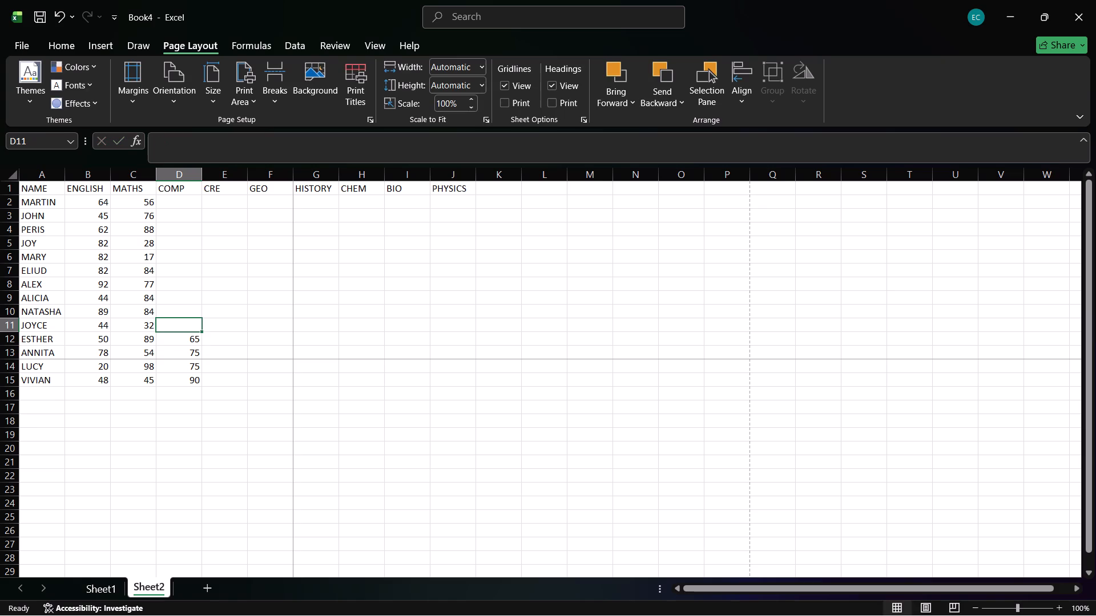
Continue the COMP marks upward with 61, 65, 85, 64 and 34 from JOYCE to ELIUD in cells D11 to D7.
text(61)
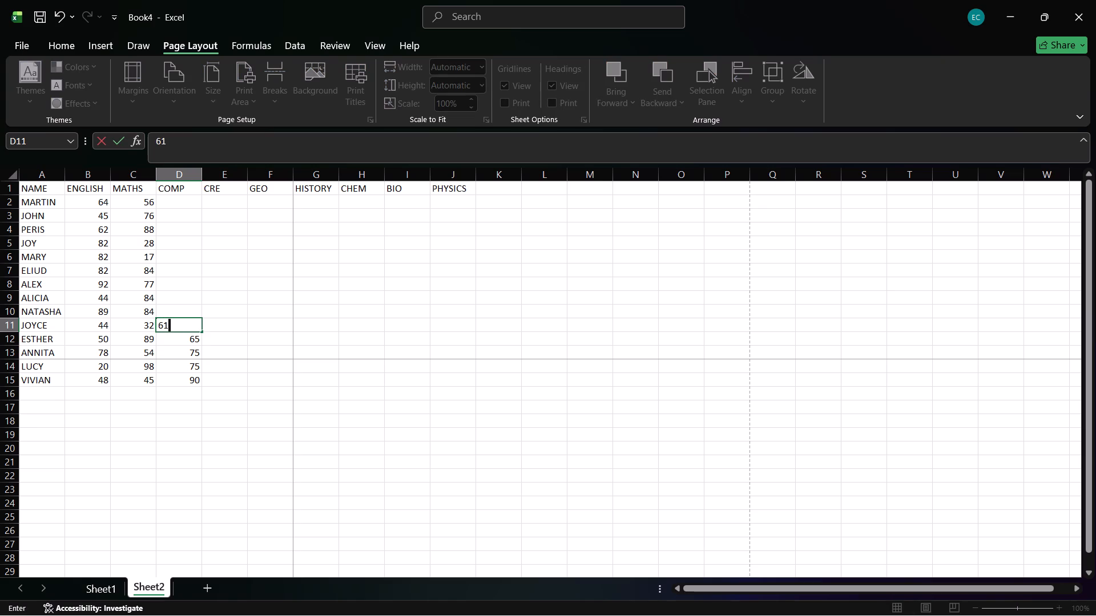
key(Up)
text(65)
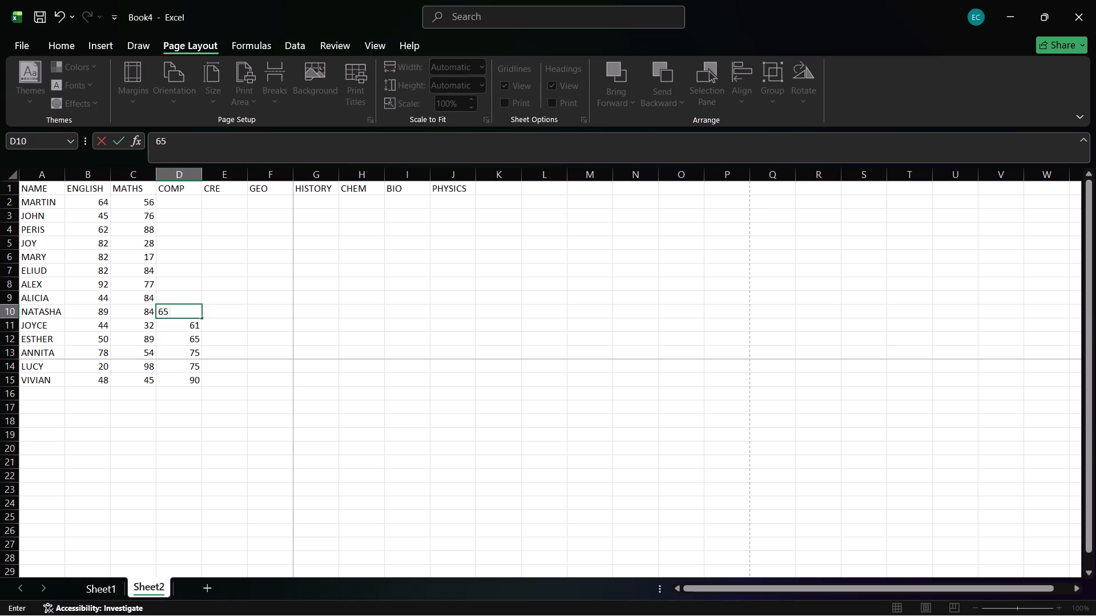
key(Up)
text(85)
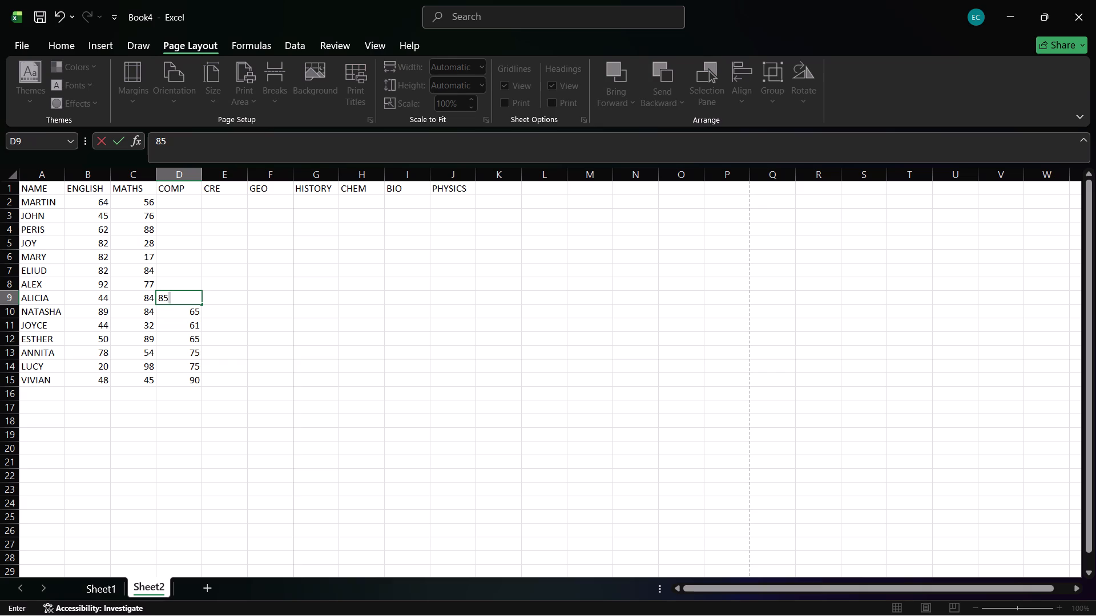
key(Up)
text(64)
key(Up)
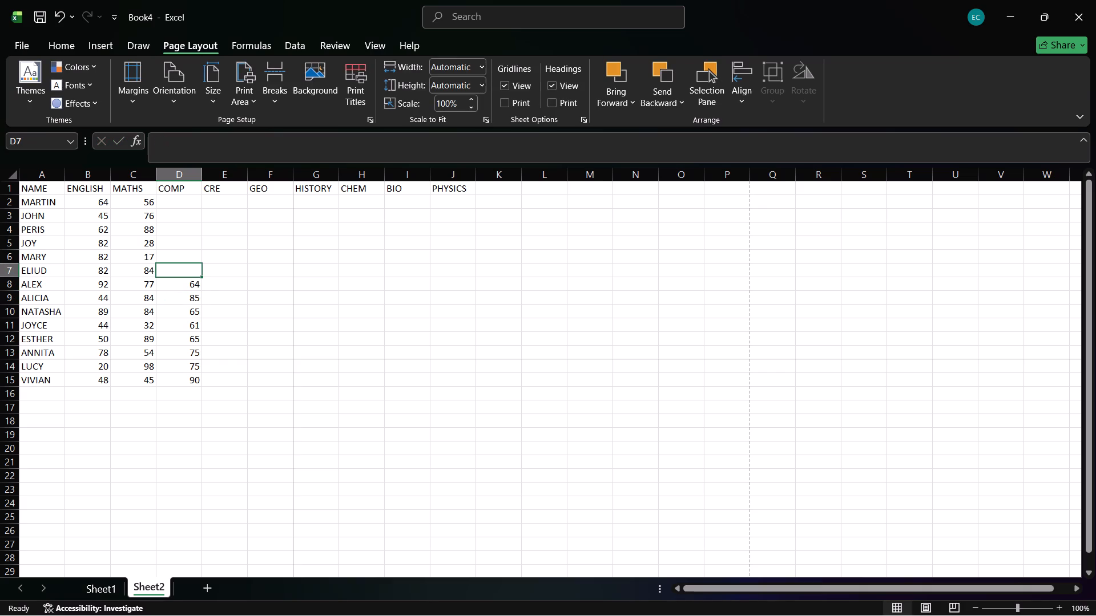
text(34)
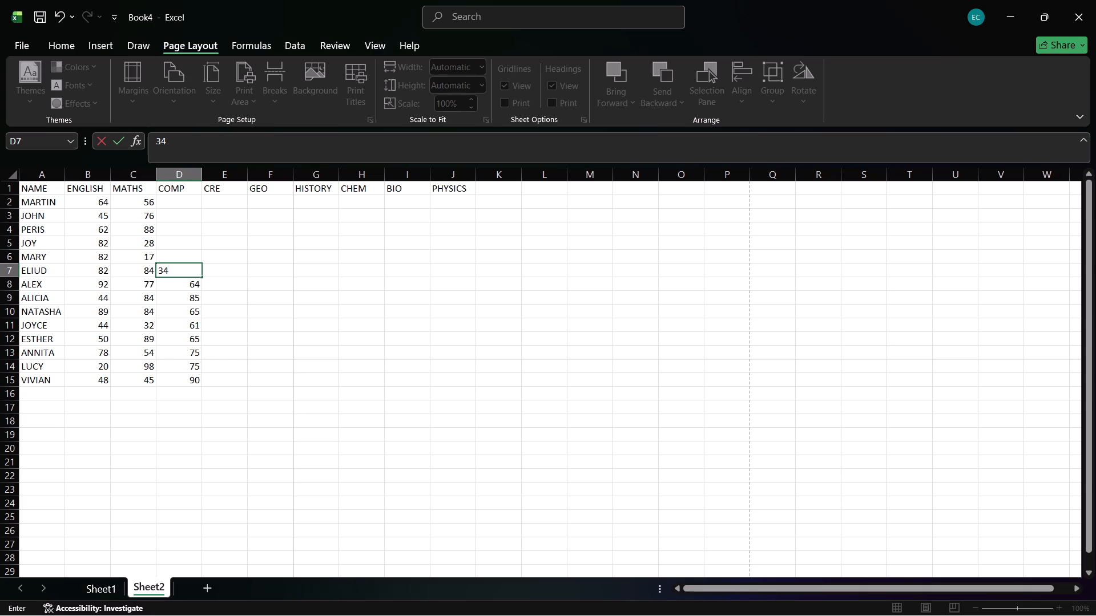
Fill the remaining COMP marks 67, 77, 44, 83 and 74 for MARTIN to MARY in cells D2 to D6.
click(181, 204)
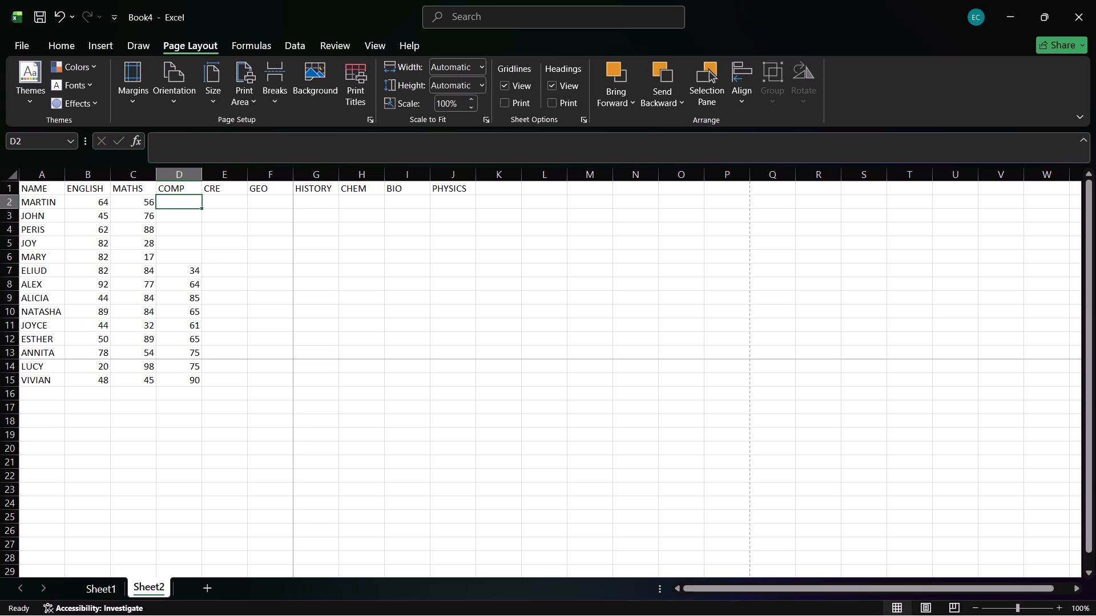
text(67)
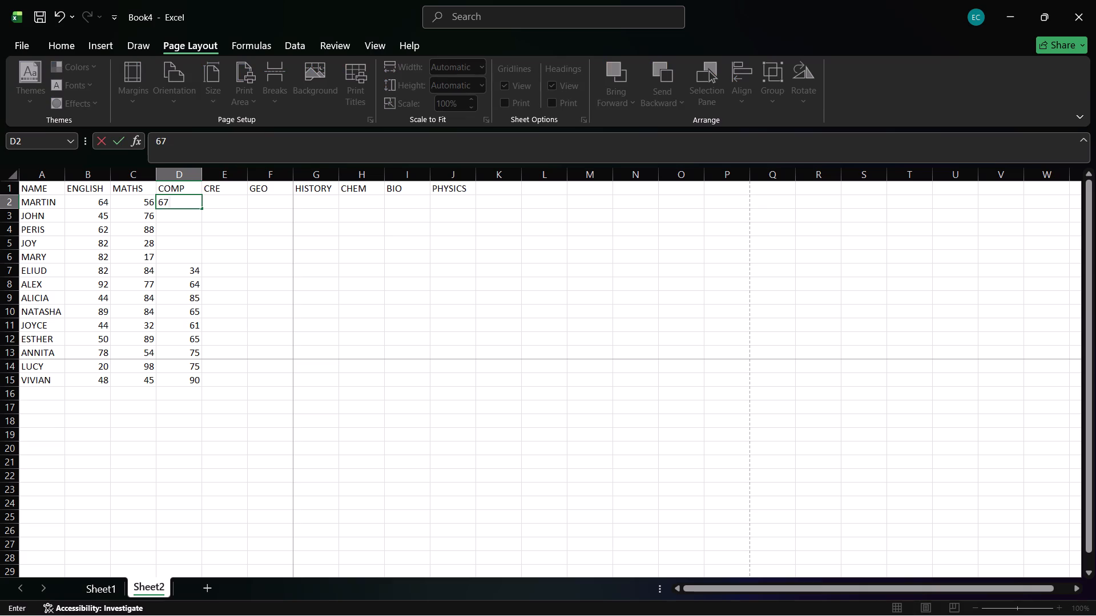
key(Return)
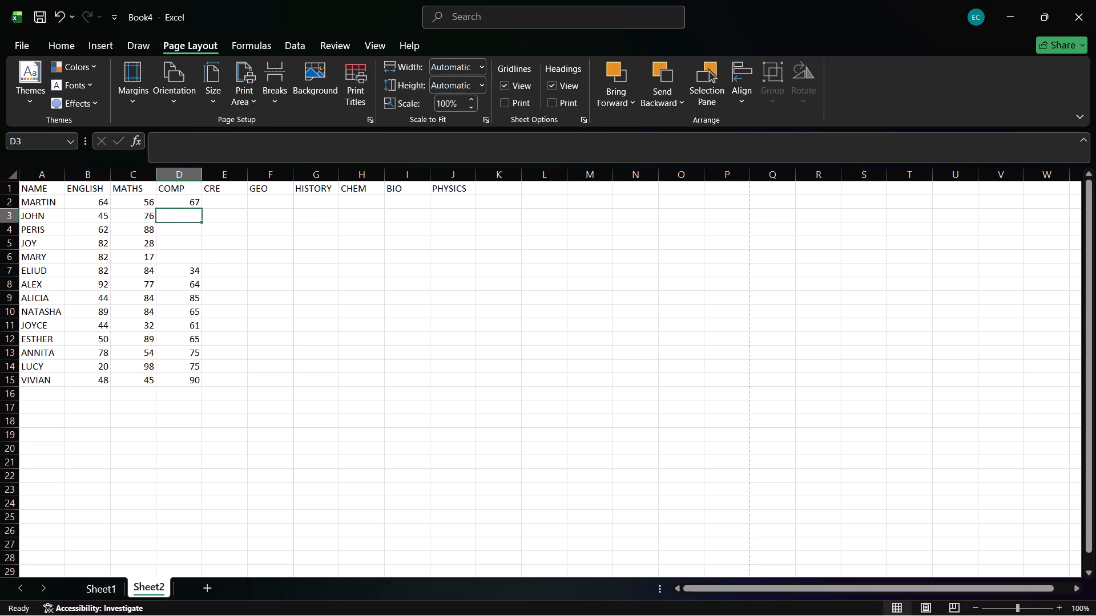
text(77)
key(Return)
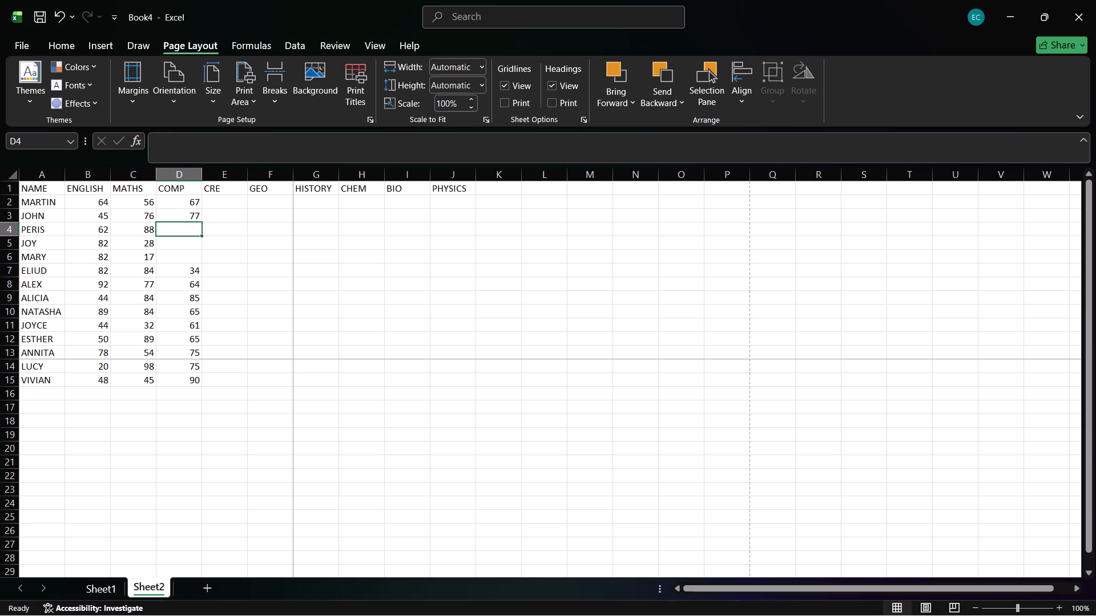
text(44)
key(Return)
text(83)
key(Return)
text(74)
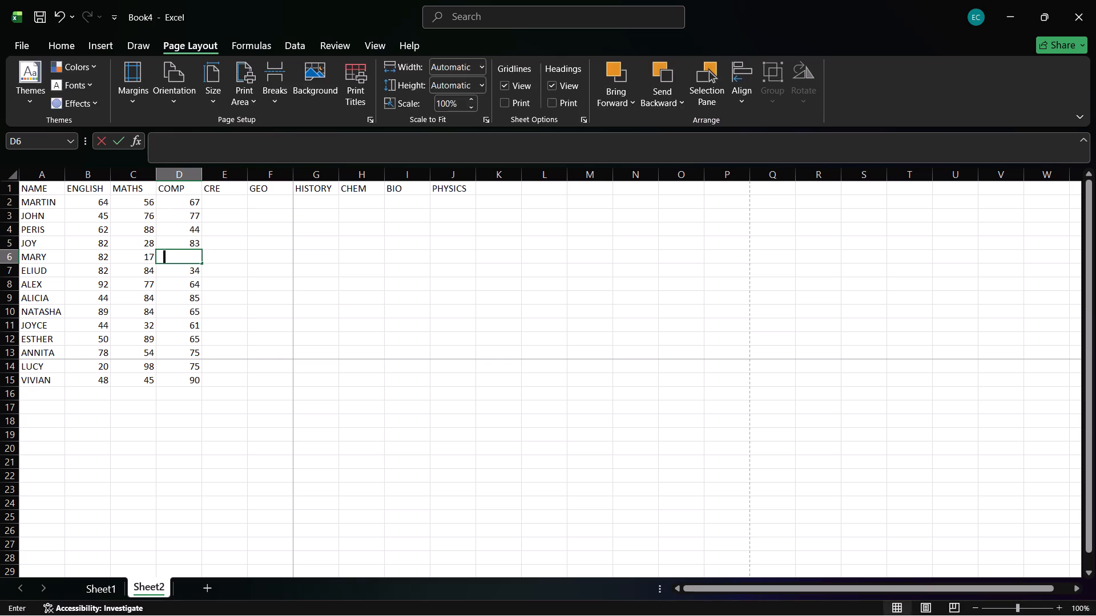
key(Return)
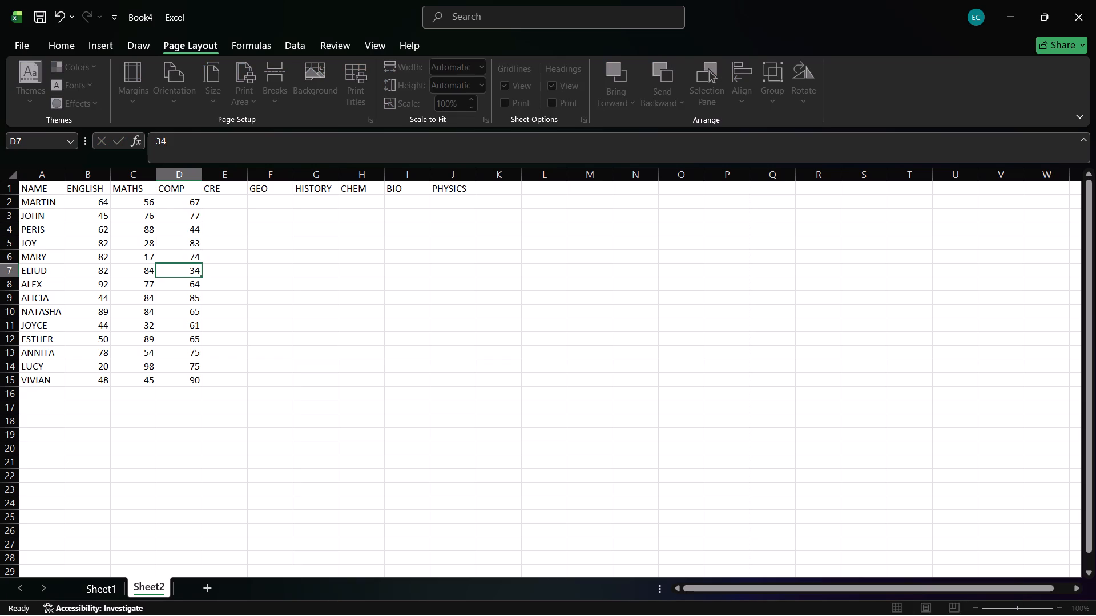
Enter MARTIN's CRE mark 34 in cell E2 and GEO mark 78 in cell F2.
key(Right)
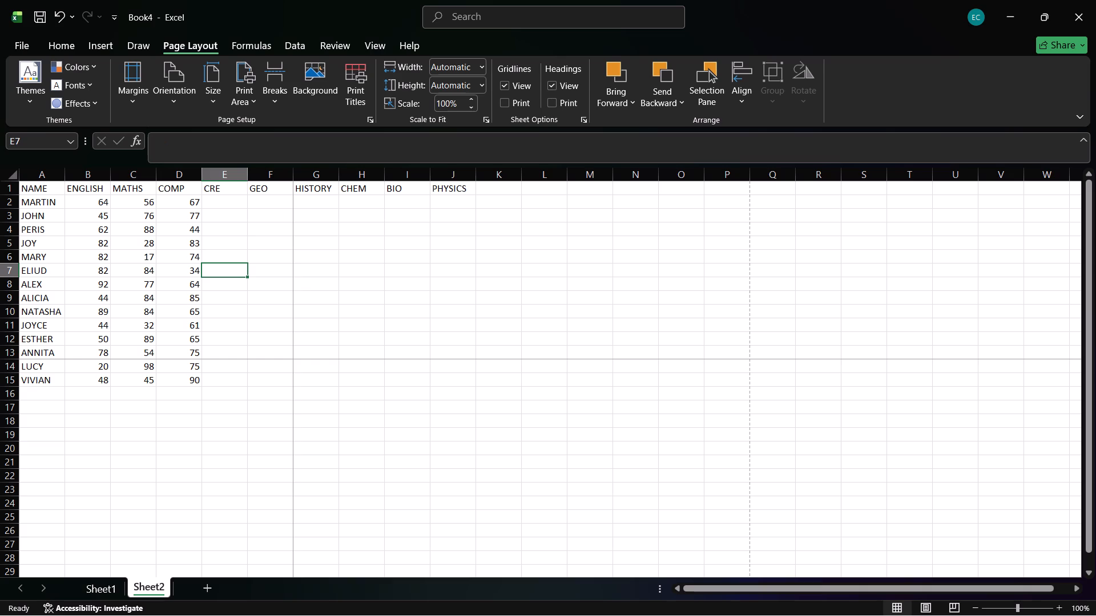
key(Up)
key(Up)
key(Up)
key(Up)
key(Up)
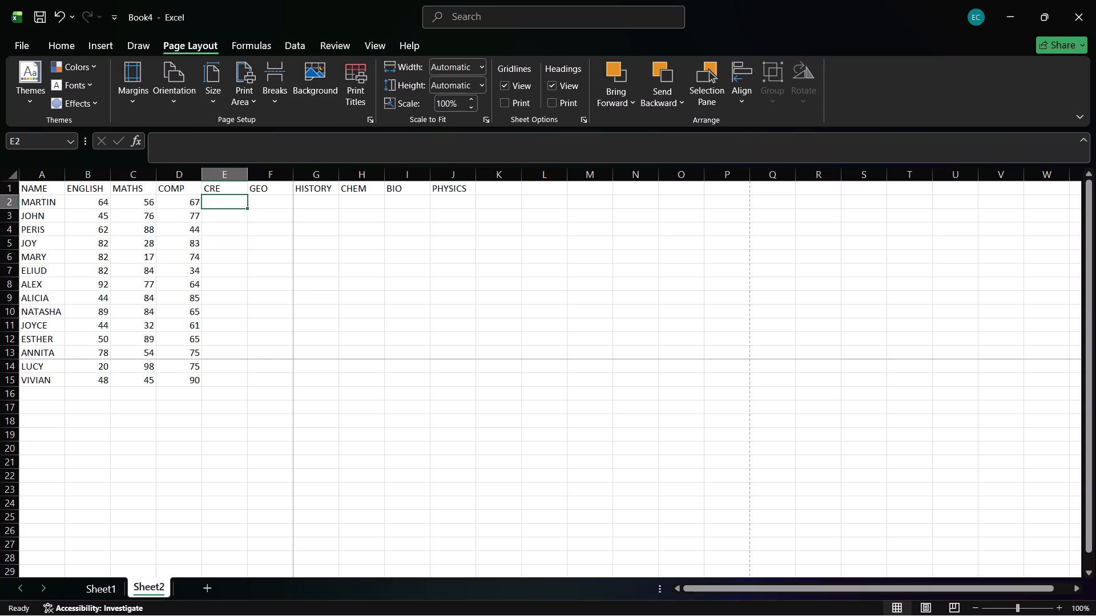
text(34)
key(Right)
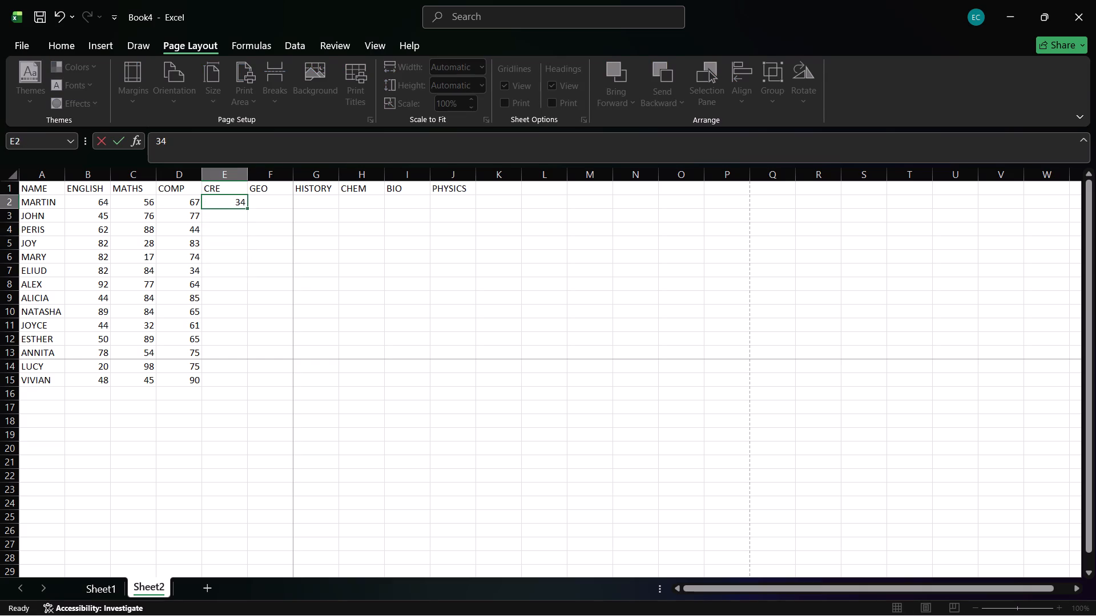
text(U74)
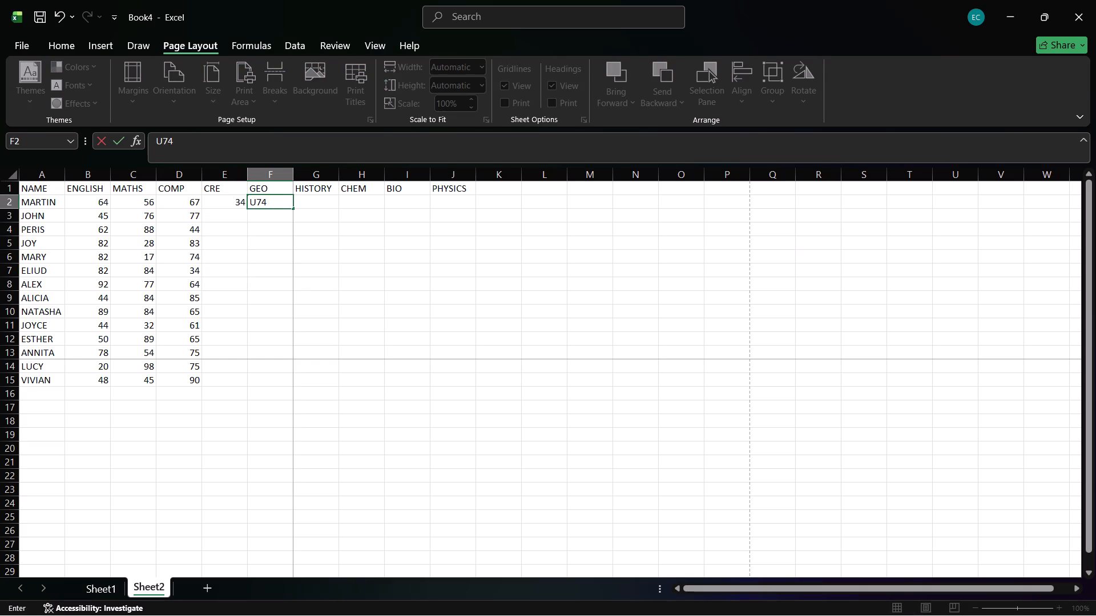
key(BackSpace)
key(BackSpace)
key(BackSpace)
text(78)
key(Right)
Complete MARTIN's row with HISTORY 77, CHEM 43, BIO 63 and PHYSICS 73 in cells G2 to J2.
text(77)
key(Right)
text(43)
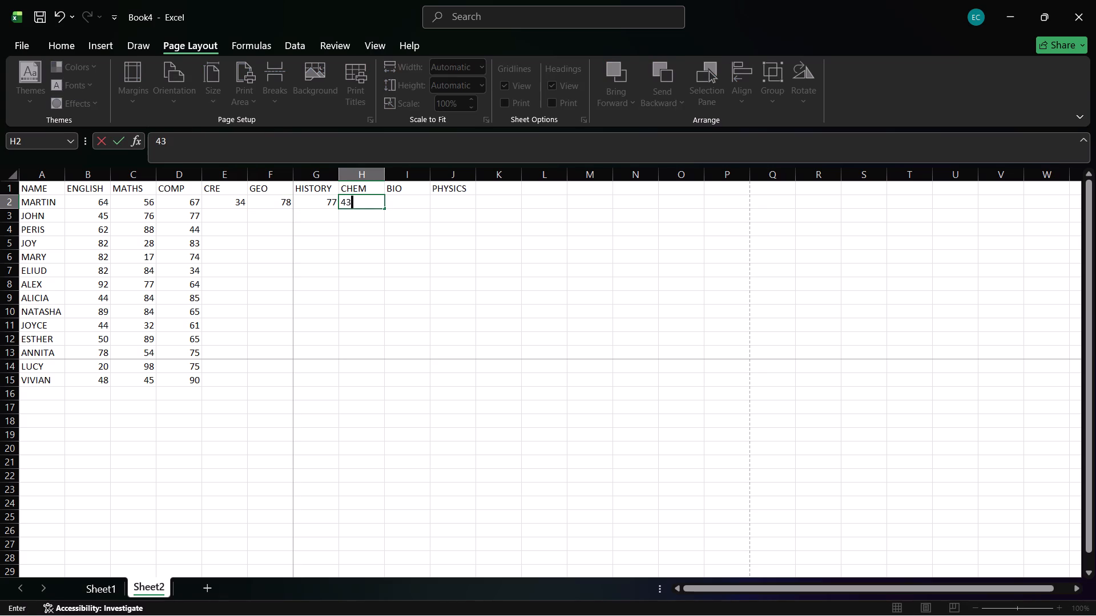
key(Right)
text(636)
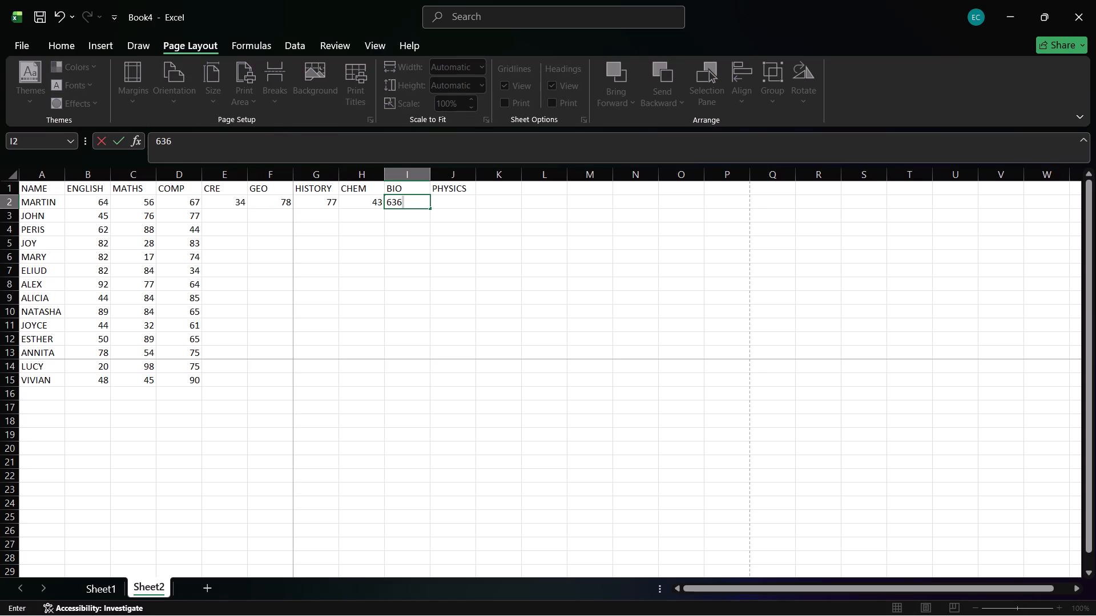
key(BackSpace)
key(Right)
key(7)
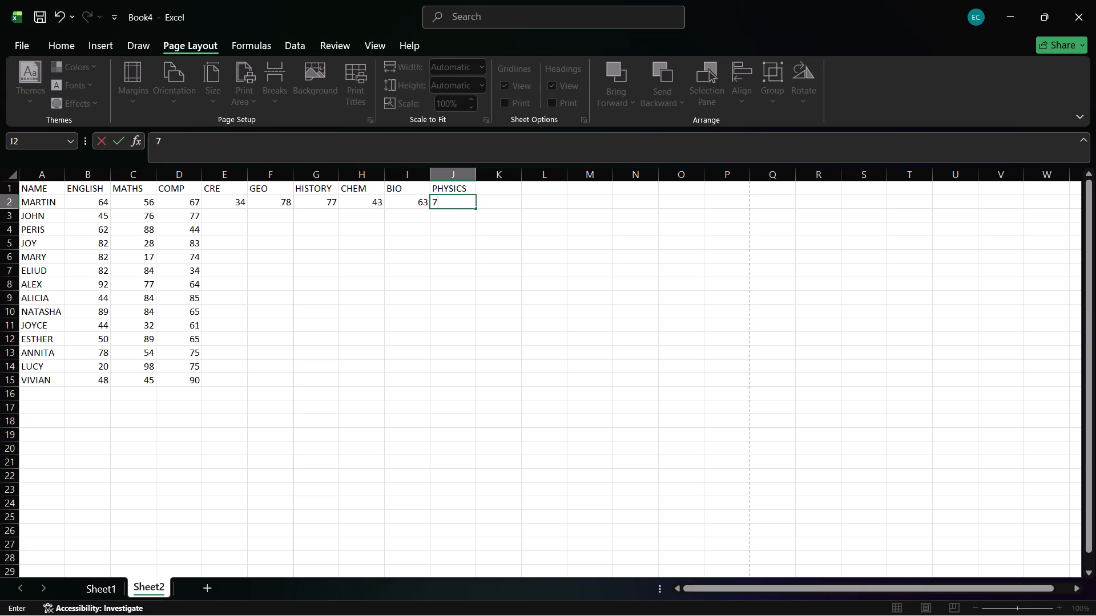
key(3)
key(Right)
text(54)
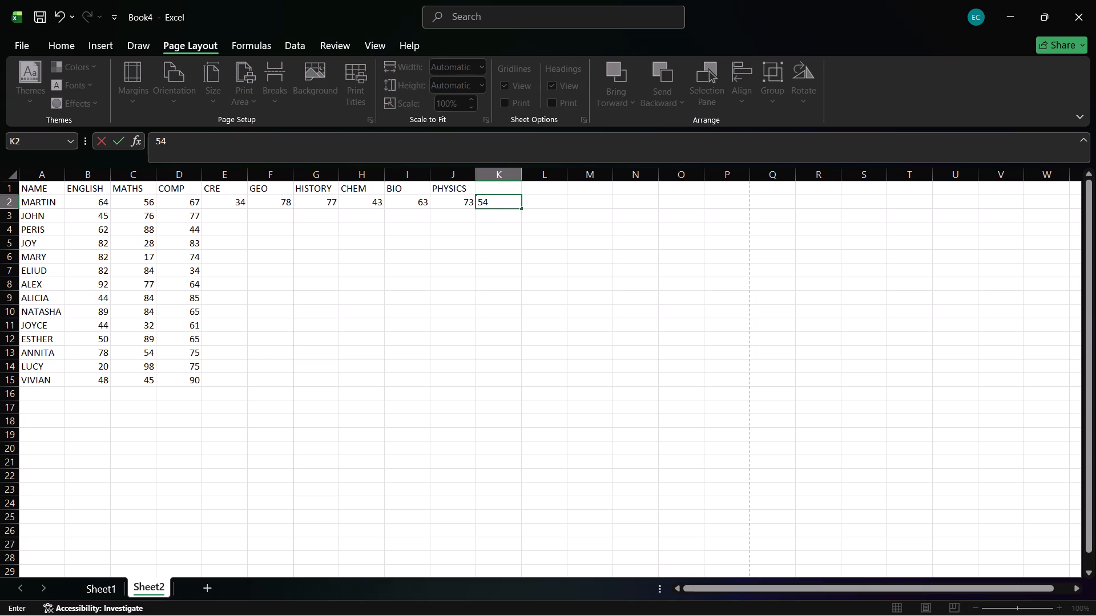
key(BackSpace)
key(BackSpace)
key(Left)
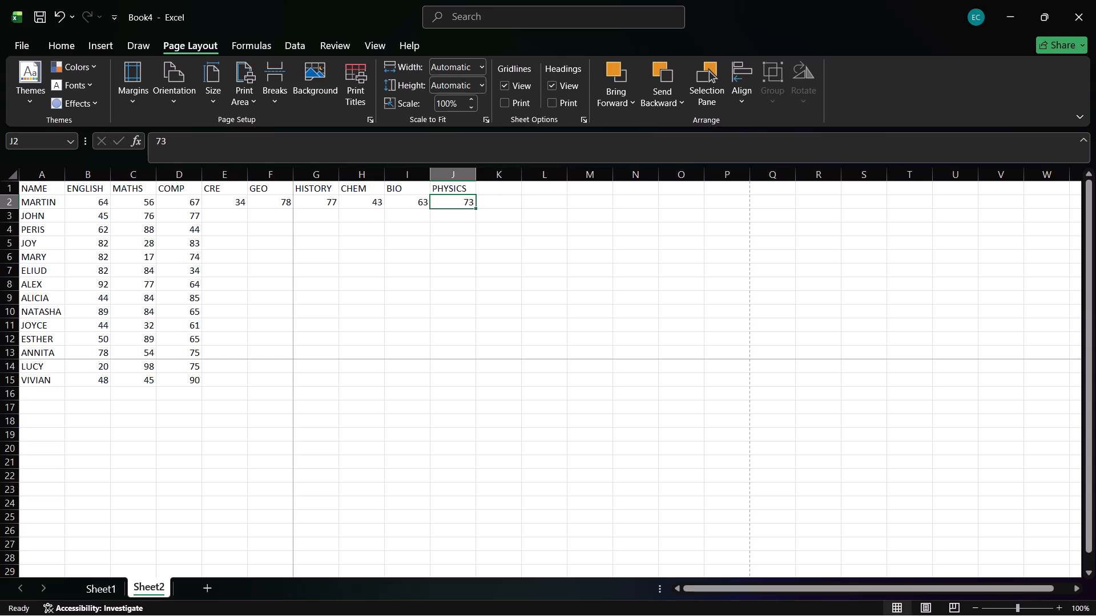
Enter the CRE marks 43, 45 and 43 for JOHN, PERIS and JOY in cells E3 to E5.
click(221, 222)
click(221, 216)
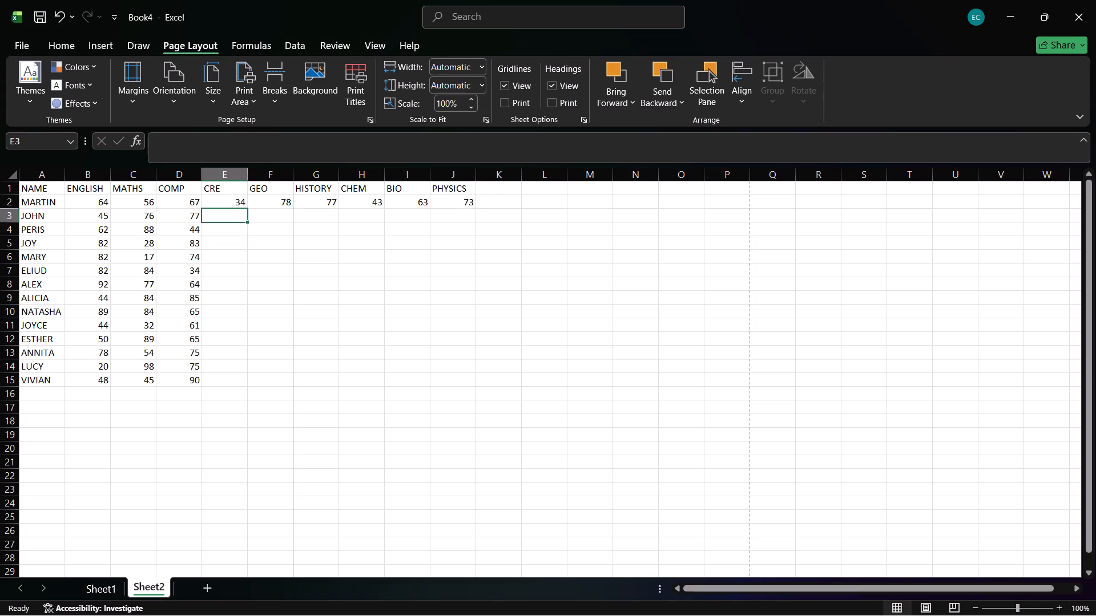
text(434)
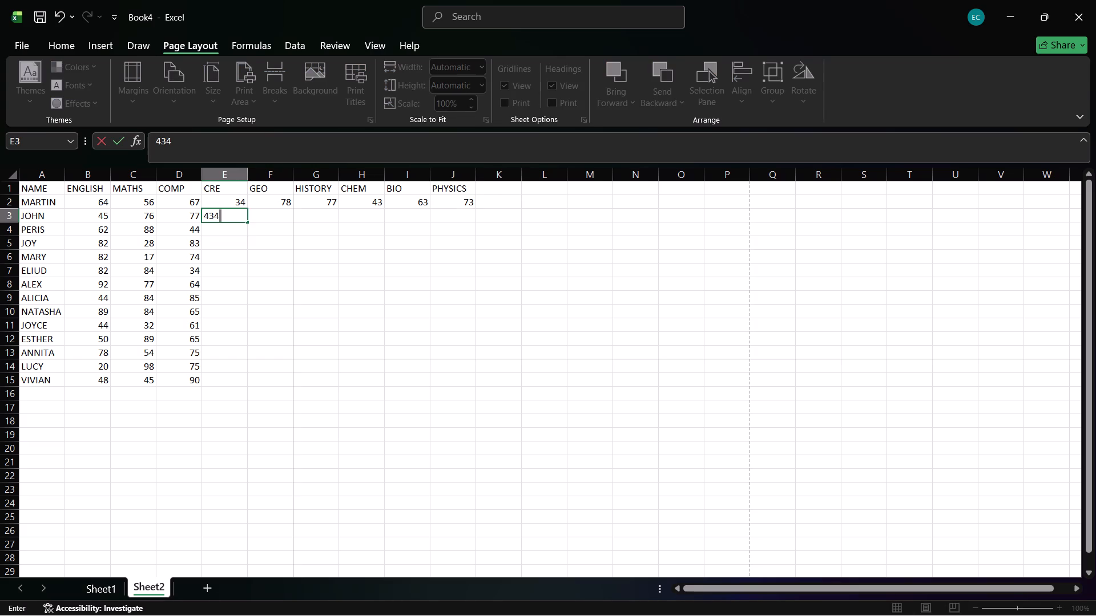
key(BackSpace)
key(Return)
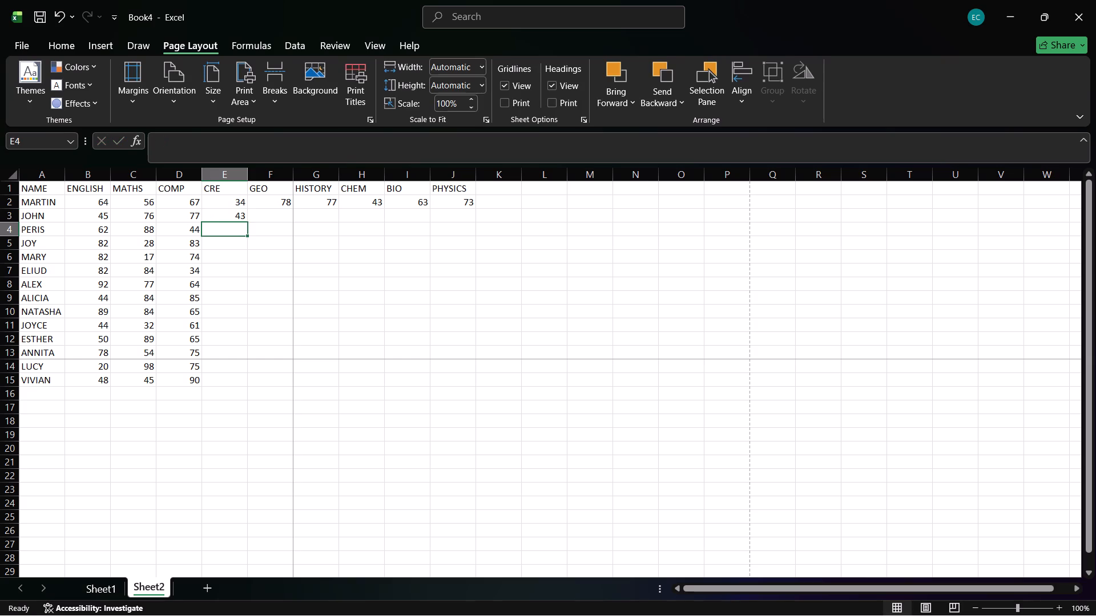
text(65645)
key(Return)
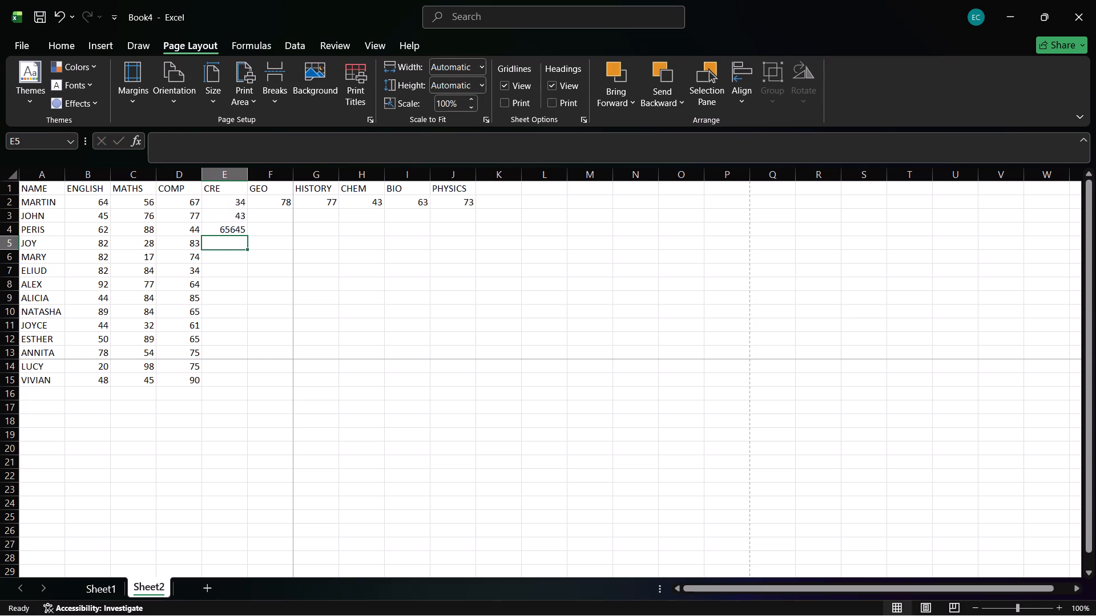
click(228, 228)
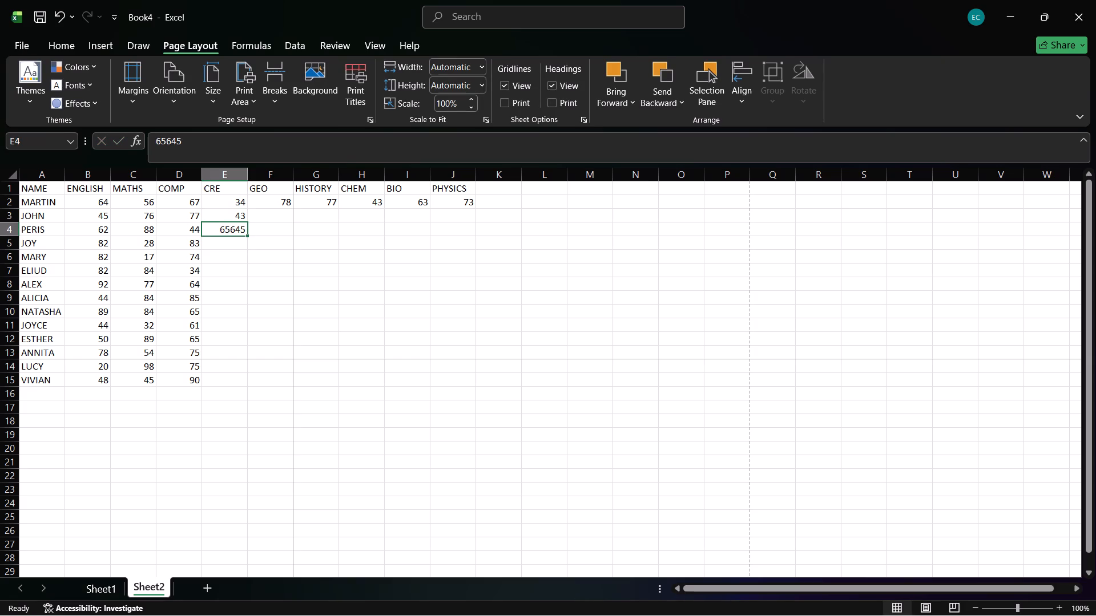
key(BackSpace)
text(45)
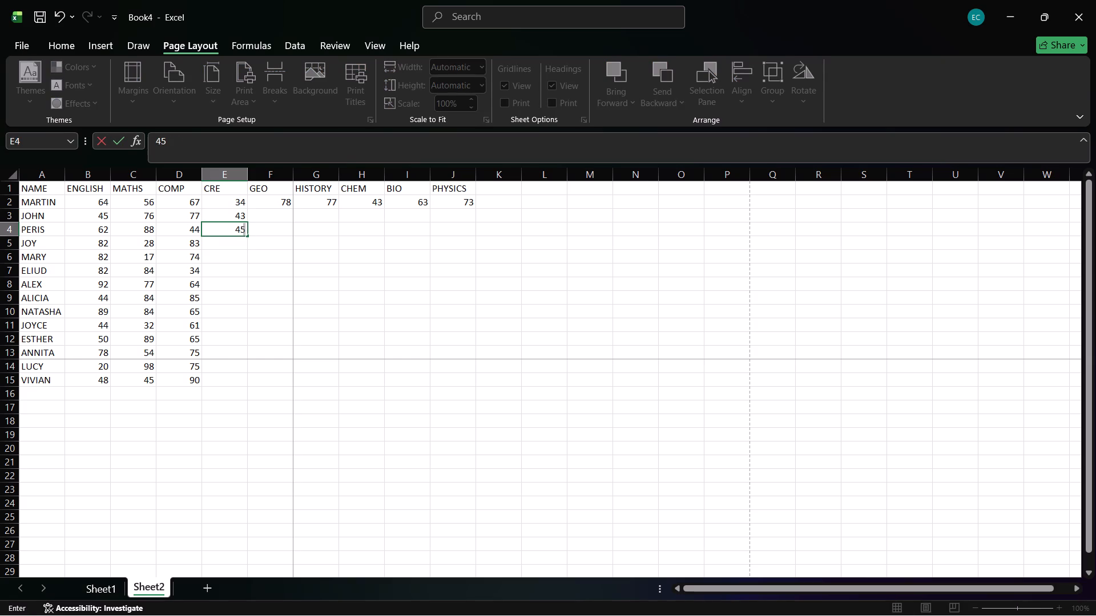
key(Return)
text(43)
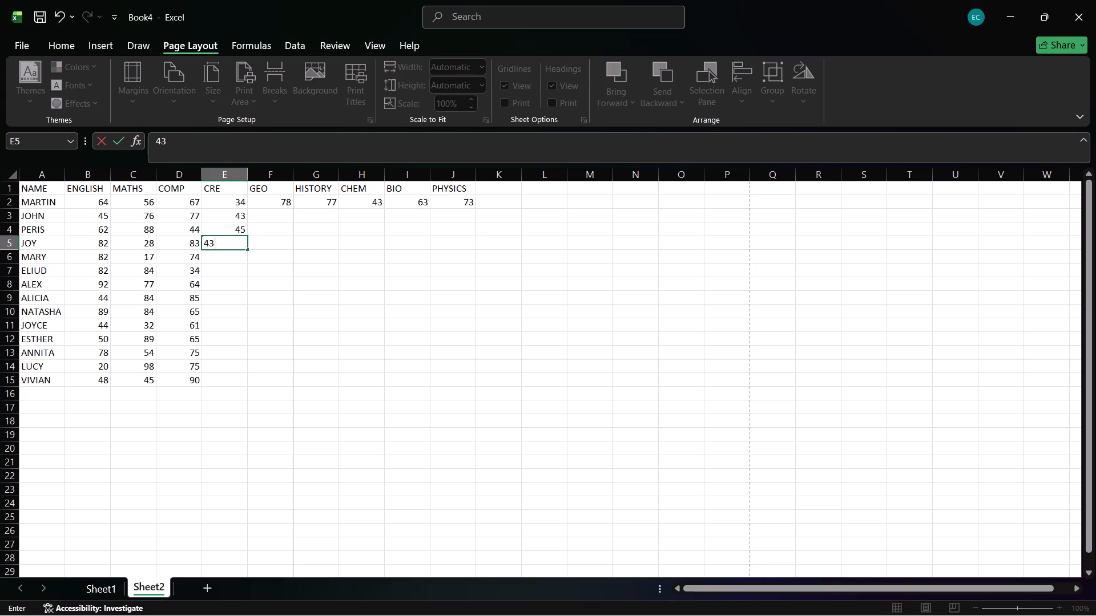
key(Return)
Continue the CRE marks with 53, 65, 75 and 85 for MARY to ALICIA in cells E6 to E9.
text(53)
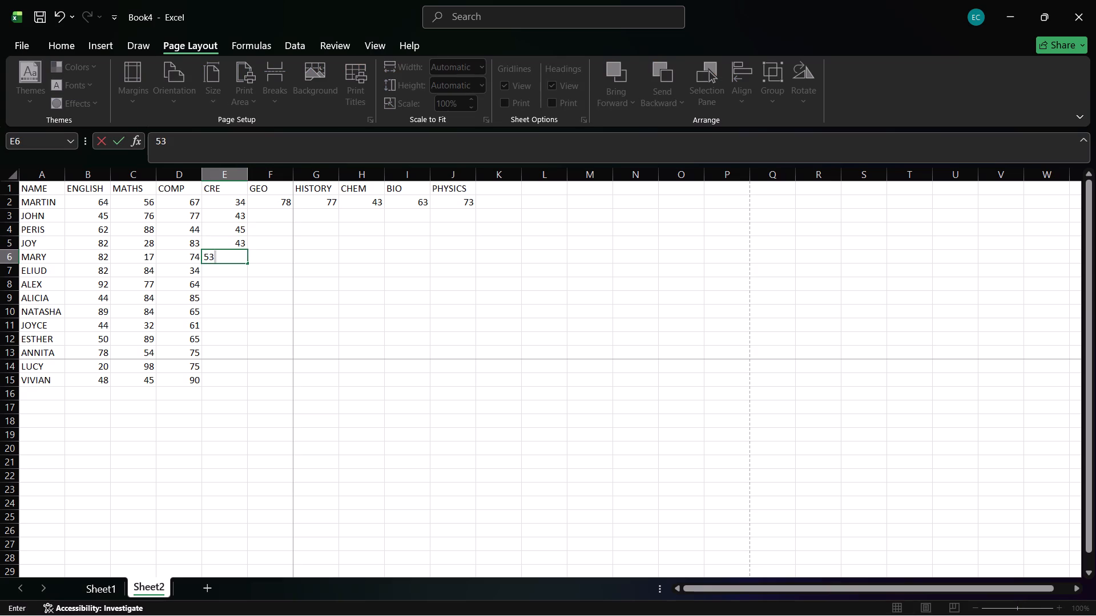
key(Return)
text(65)
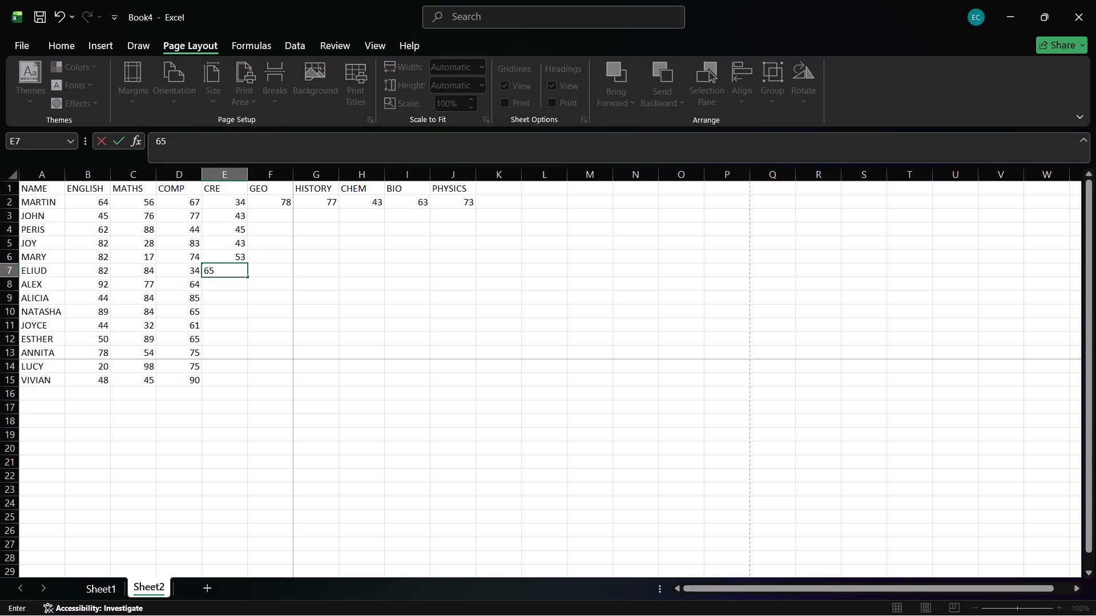
key(Return)
text(75)
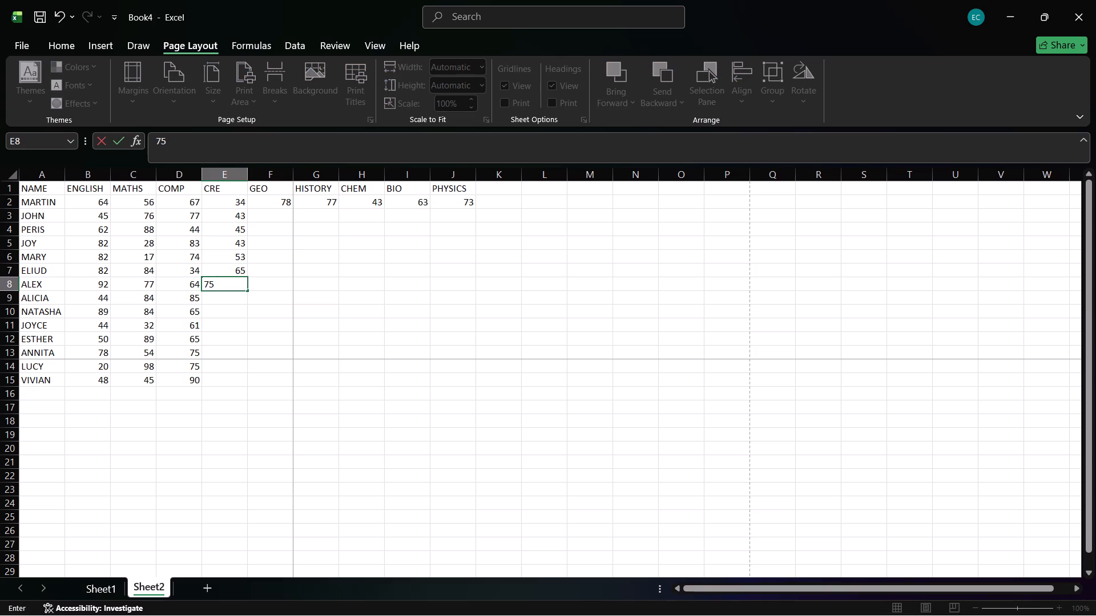
key(Return)
text(85)
key(Return)
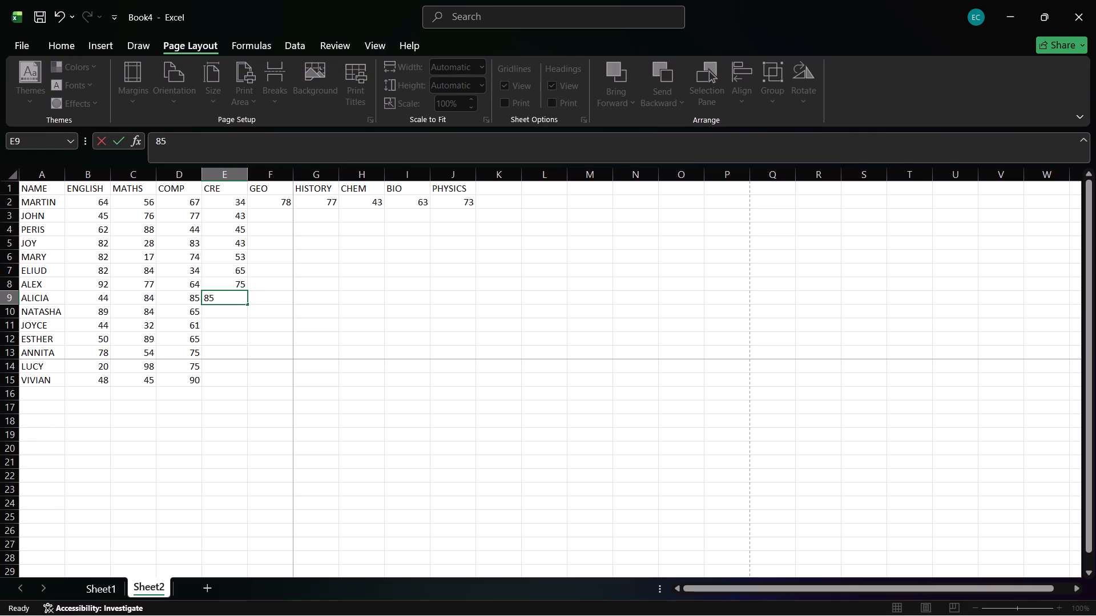
Enter the CRE marks 54 for NATASHA in cell E10 and 82 for JOYCE in cell E11.
text(73)
key(Return)
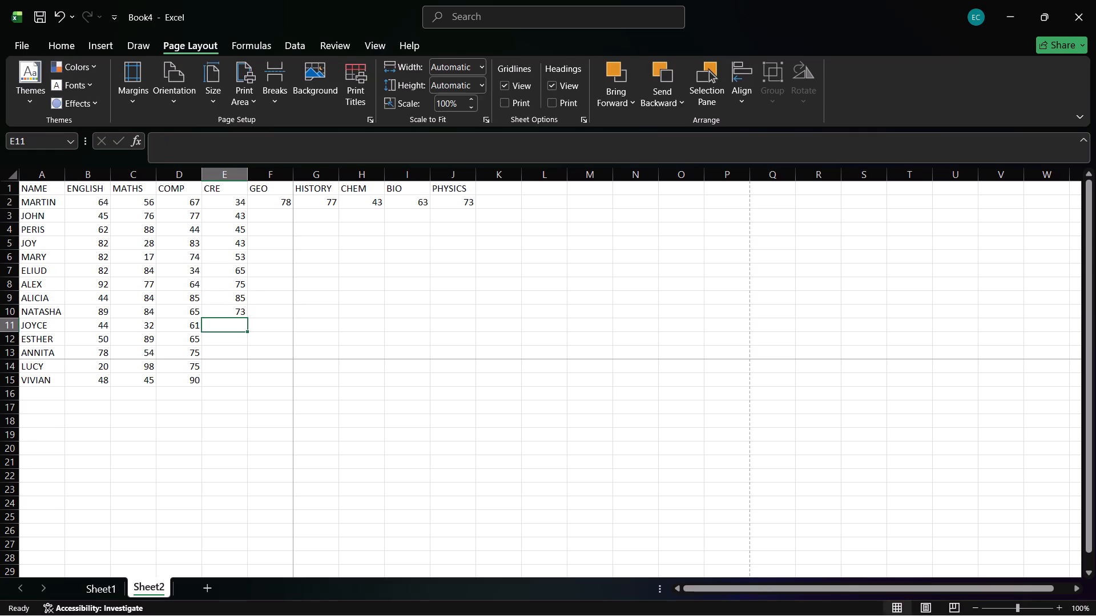
text(82)
key(shift+Return)
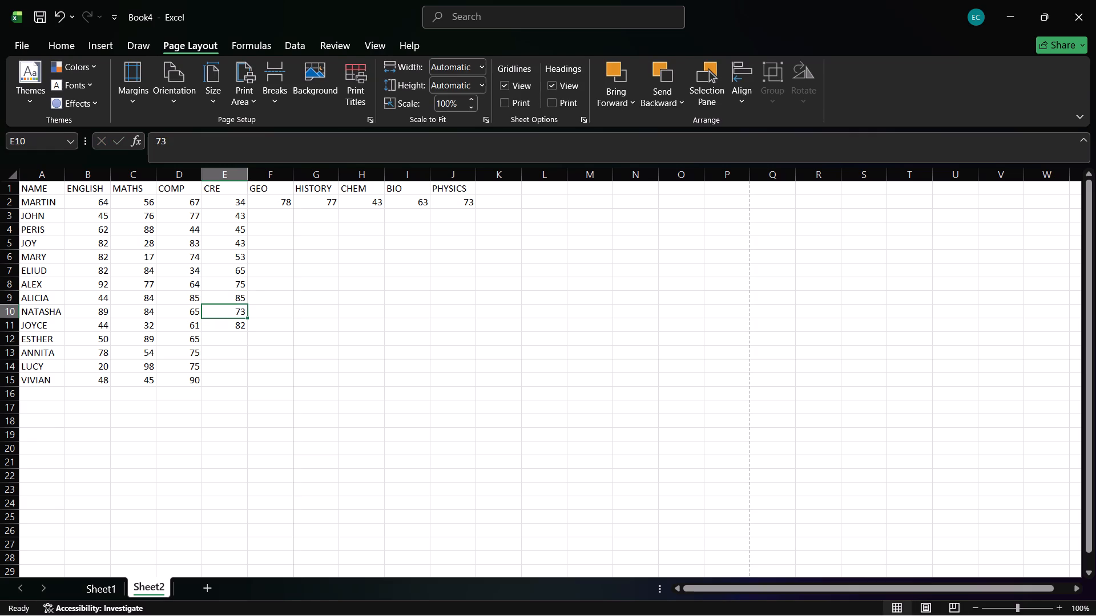
text(54)
key(Return)
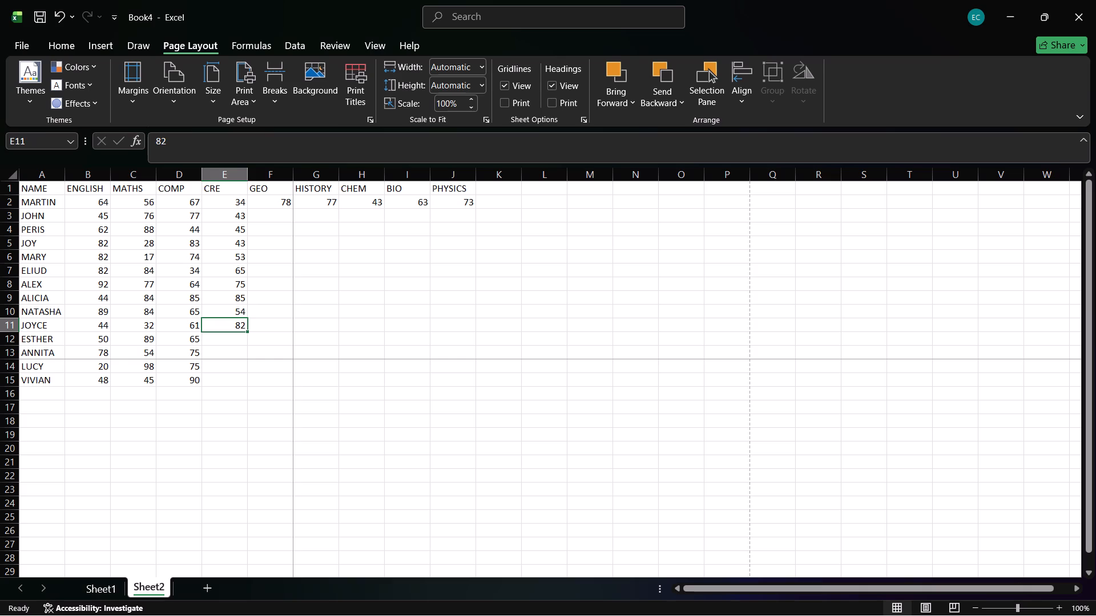
key(Return)
Fill the remaining CRE marks 74, 73, 68 and 64 for ESTHER to VIVIAN in cells E12 to E15.
text(74)
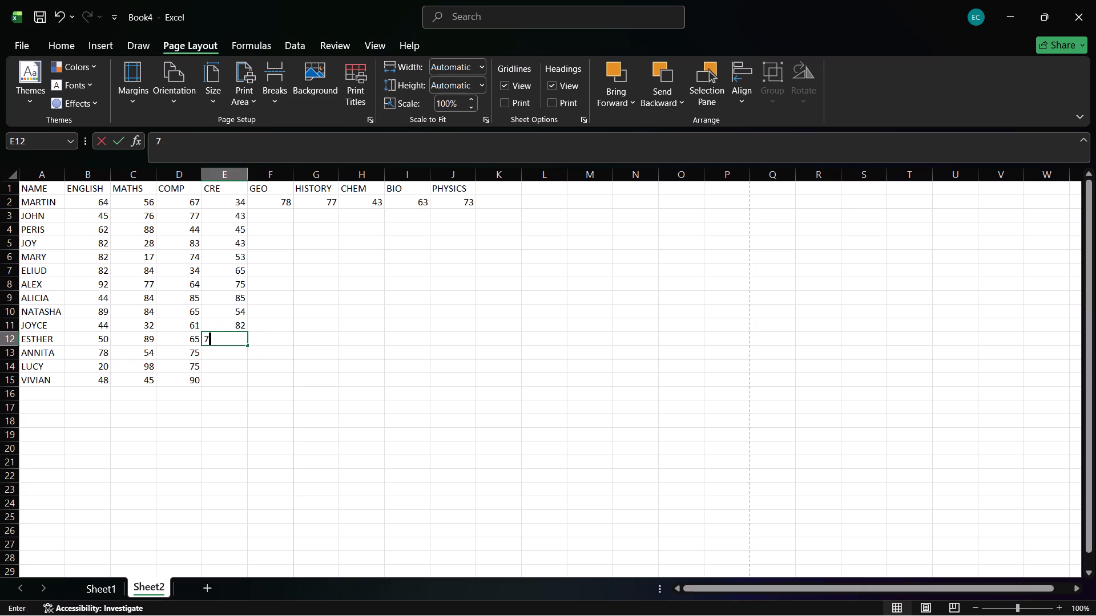
key(Return)
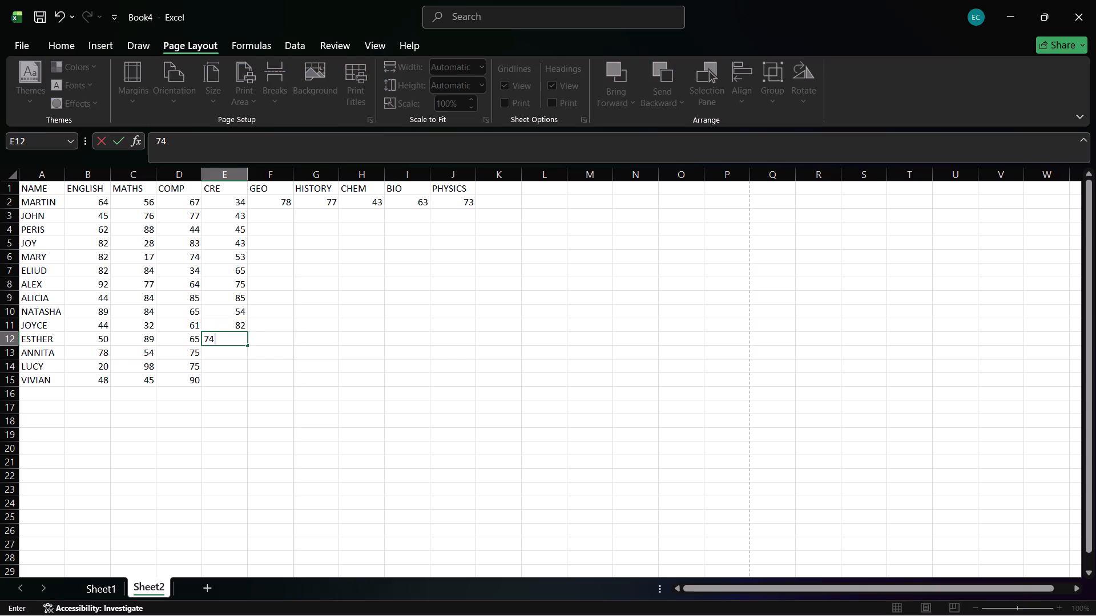
text(73)
key(Return)
text(09)
key(BackSpace)
key(BackSpace)
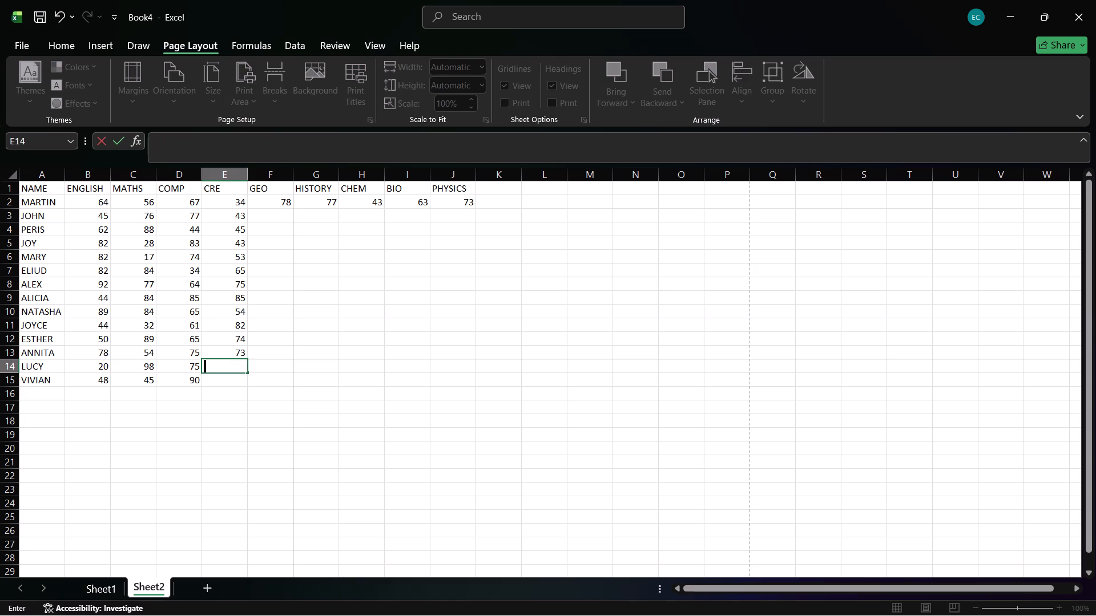
text(68)
key(Return)
text(64)
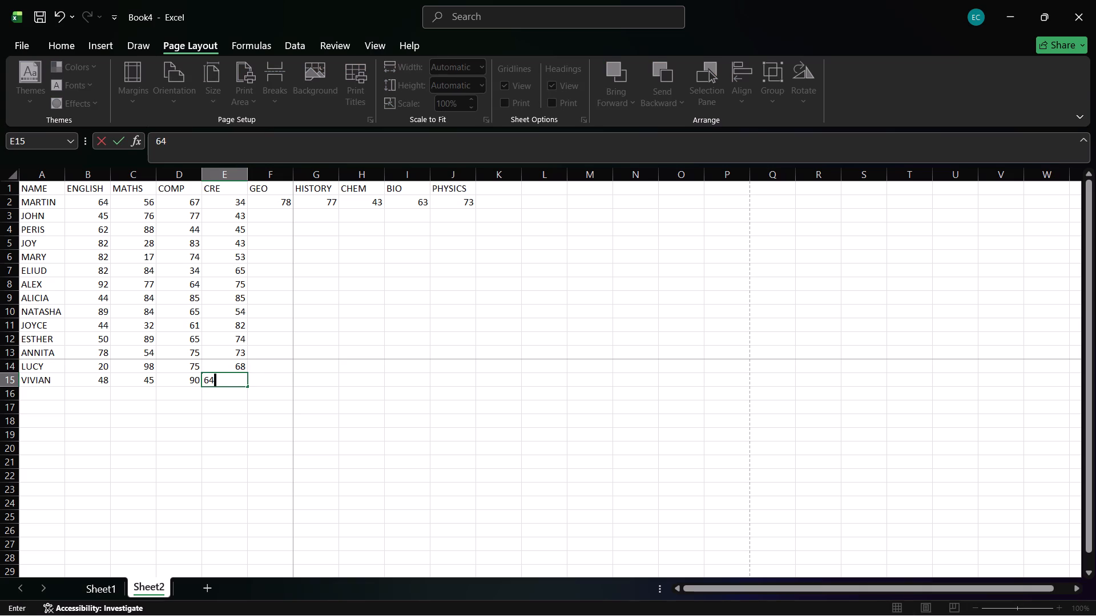
Enter the GEO marks 56, 64 and 53 for JOHN, PERIS and JOY in cells F3 to F5.
click(274, 213)
text(565T)
key(BackSpace)
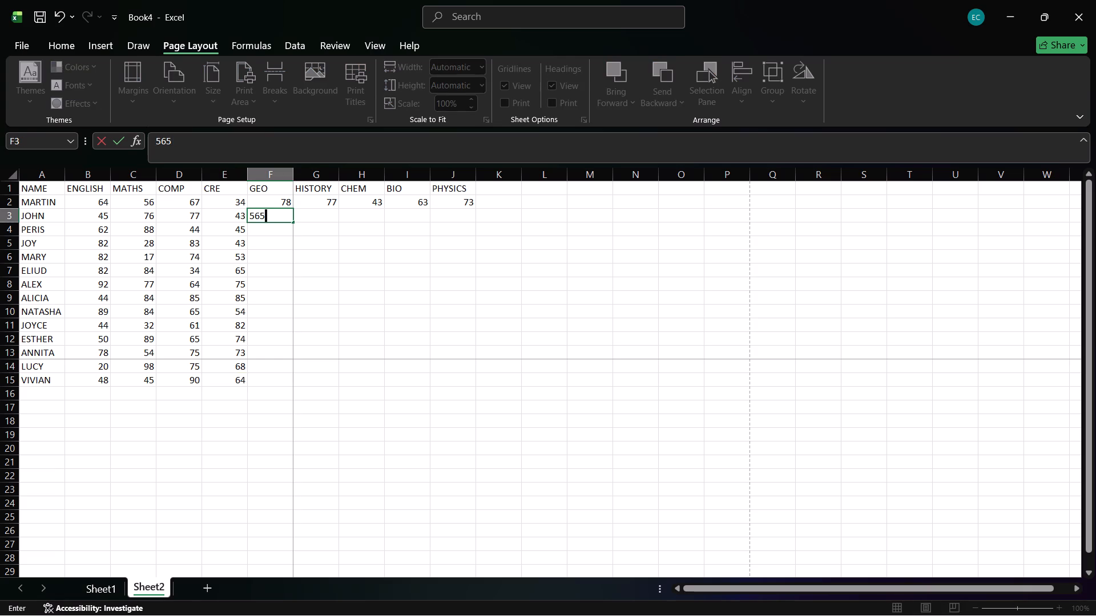
key(BackSpace)
key(Return)
text(64)
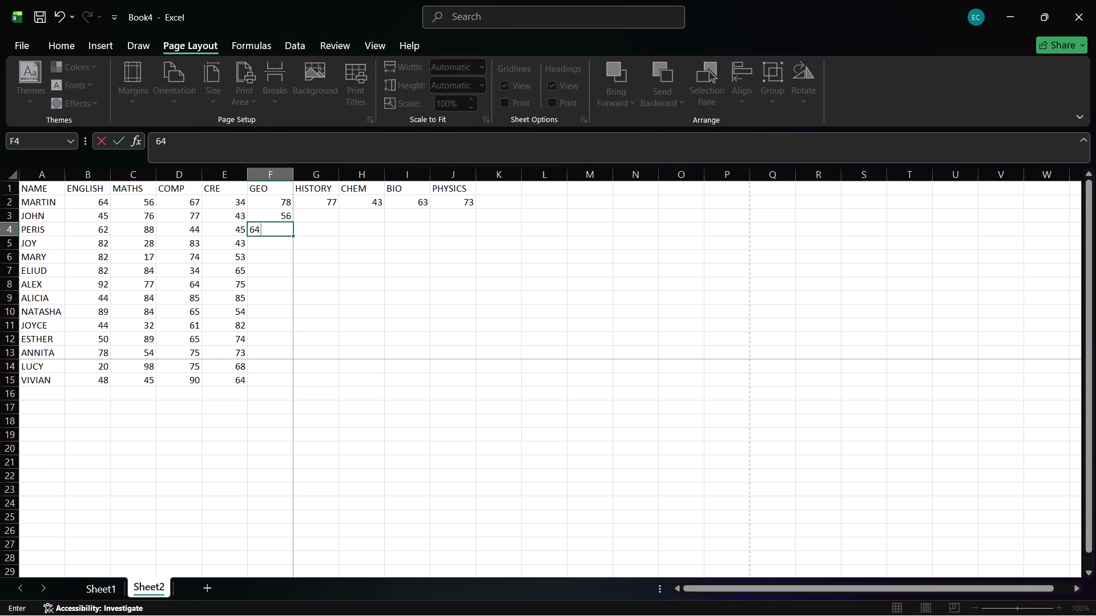
key(Return)
text(T53)
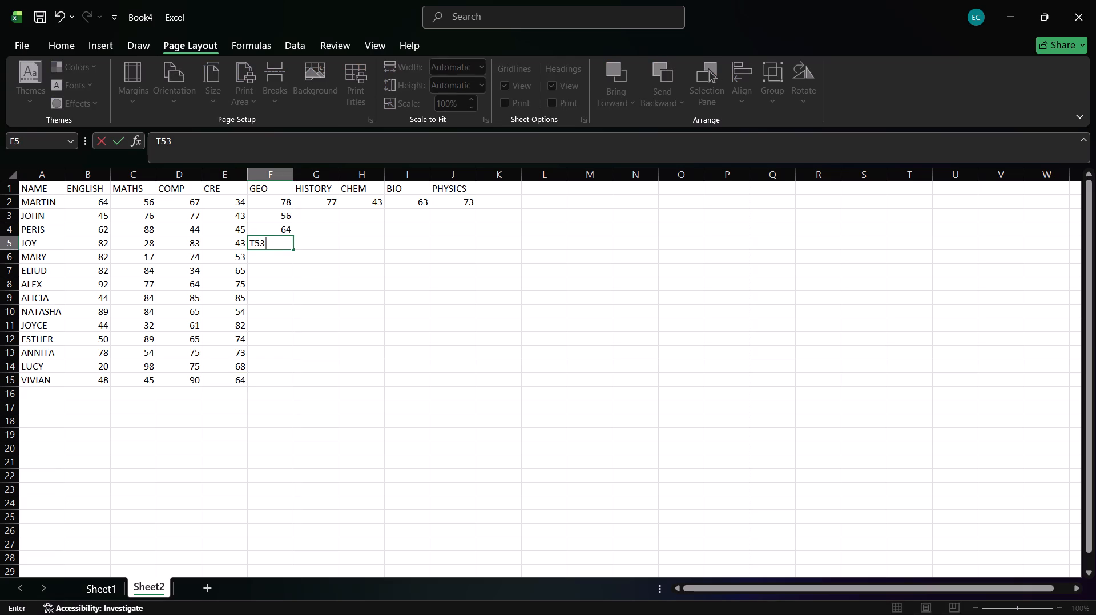
key(BackSpace)
key(BackSpace)
key(BackSpace)
text(53)
key(Return)
Continue the GEO marks with 92, 84, 73 and 43 for MARY to ALICIA in cells F6 to F9.
text(92)
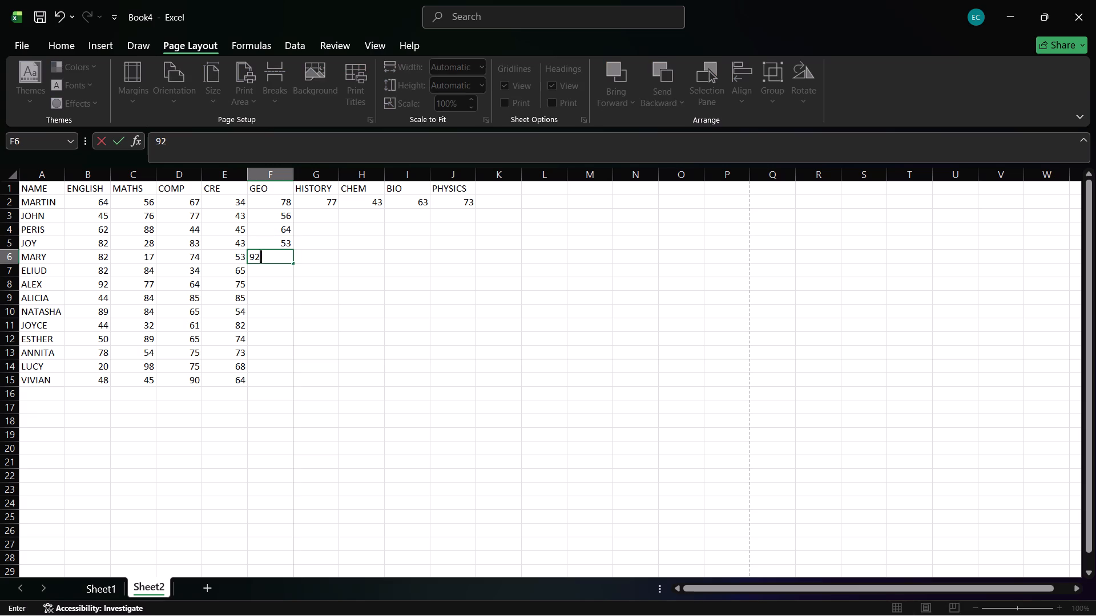
key(Return)
text(84)
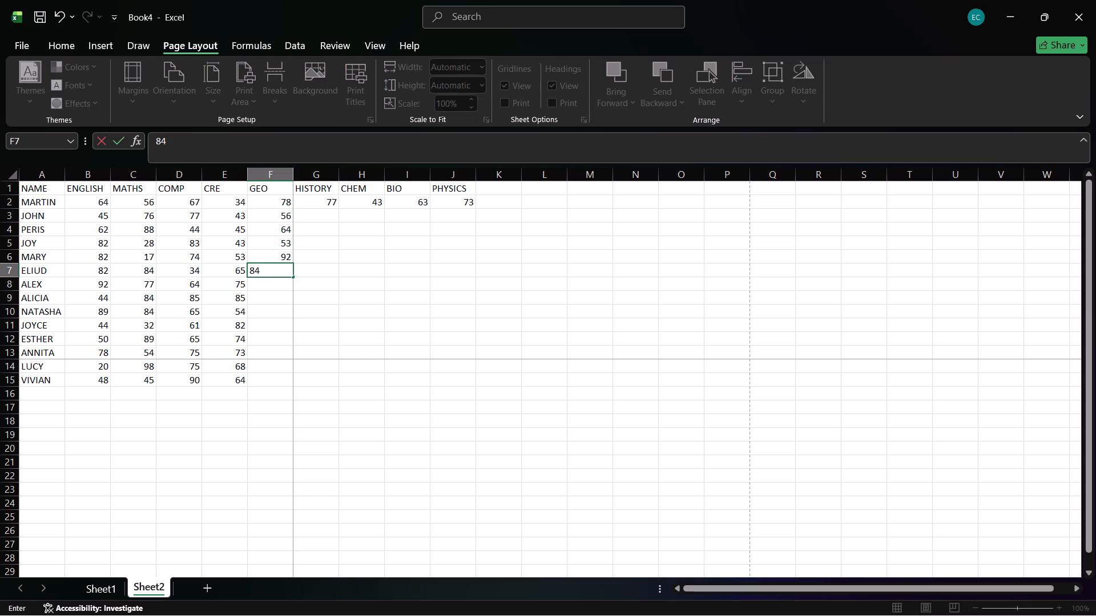
key(Return)
text(73)
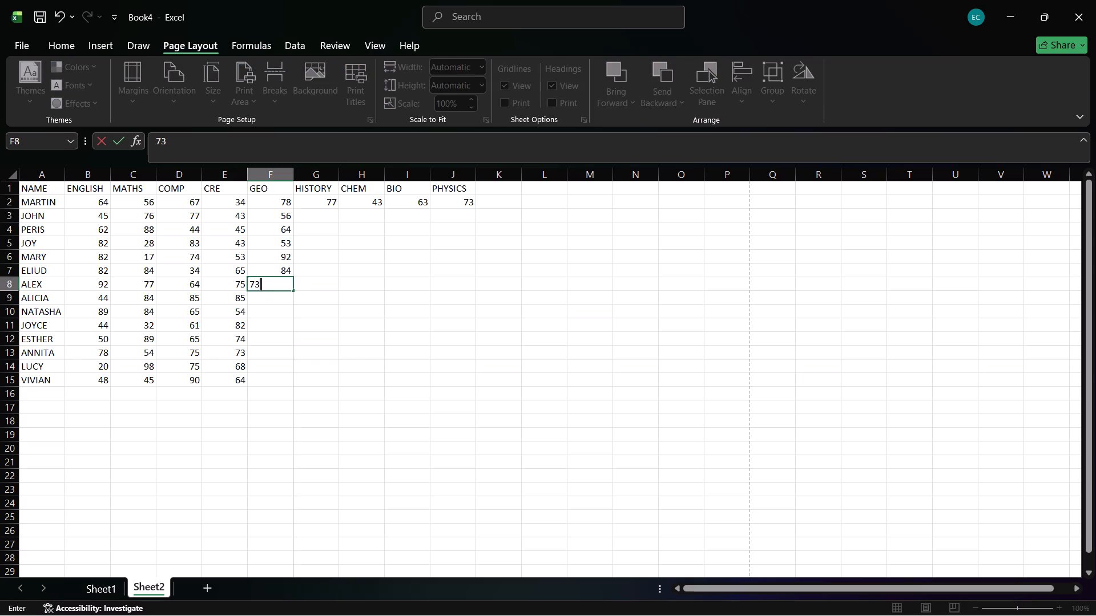
key(Return)
text(43)
key(Return)
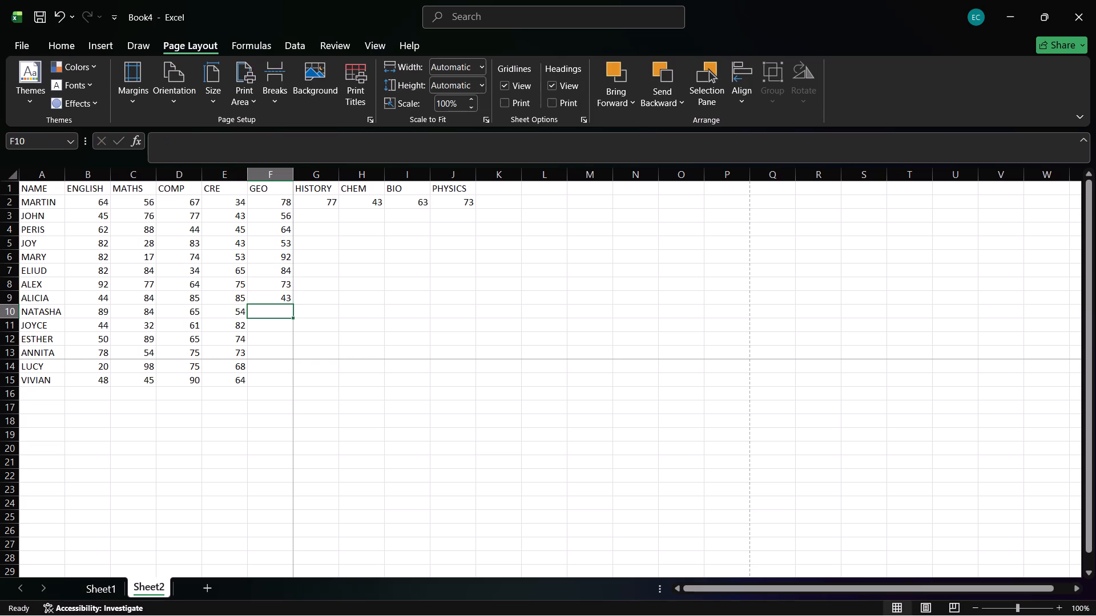
Enter the GEO marks 42, 78 and 82 for NATASHA, JOYCE and ESTHER in cells F10 to F12.
text(42)
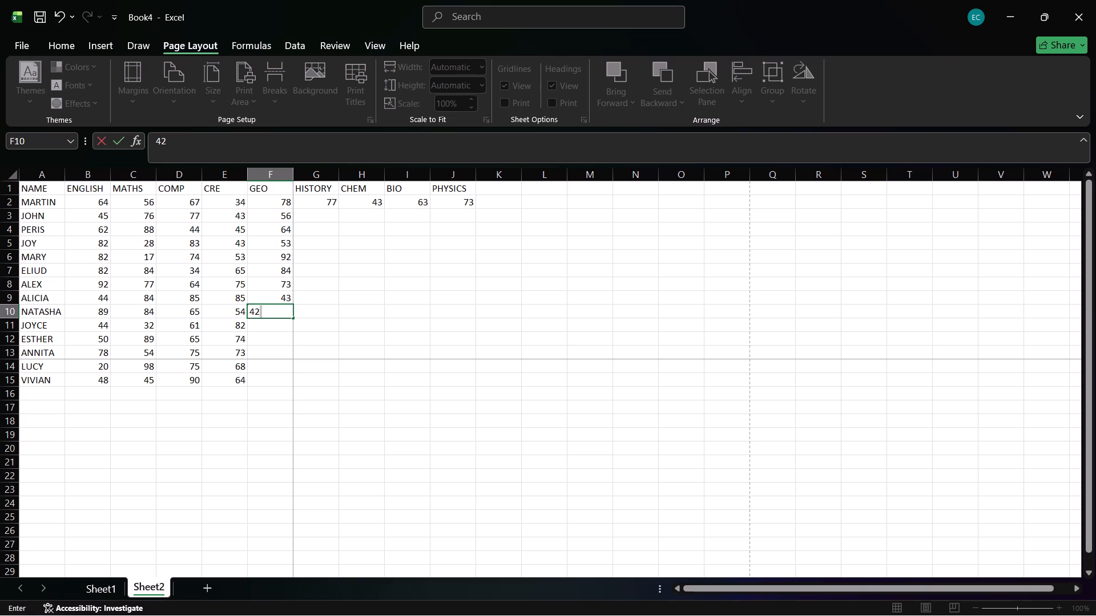
key(Return)
text(78)
key(Return)
text(82)
key(Return)
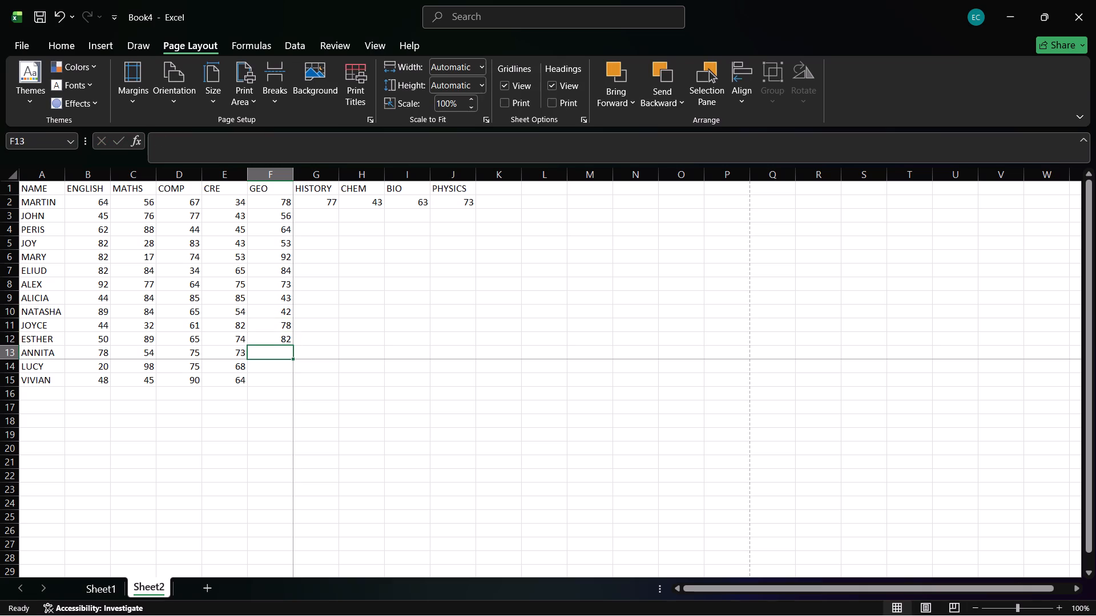
Fill the remaining GEO marks 52, 78 and 43 for ANNITA, LUCY and VIVIAN in cells F13 to F15.
text(523)
key(BackSpace)
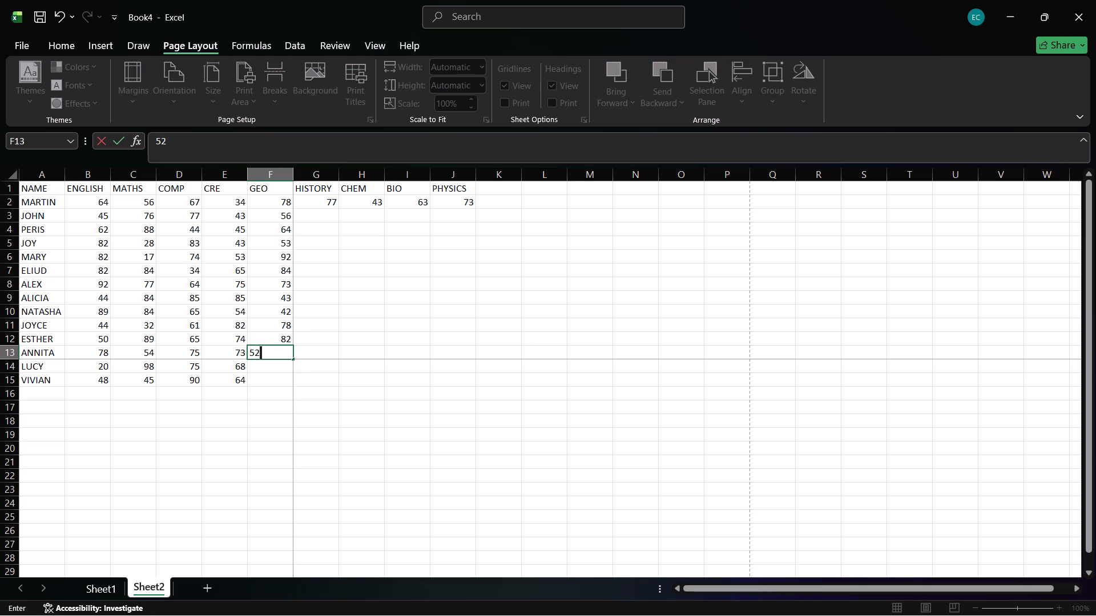
key(Return)
text(78)
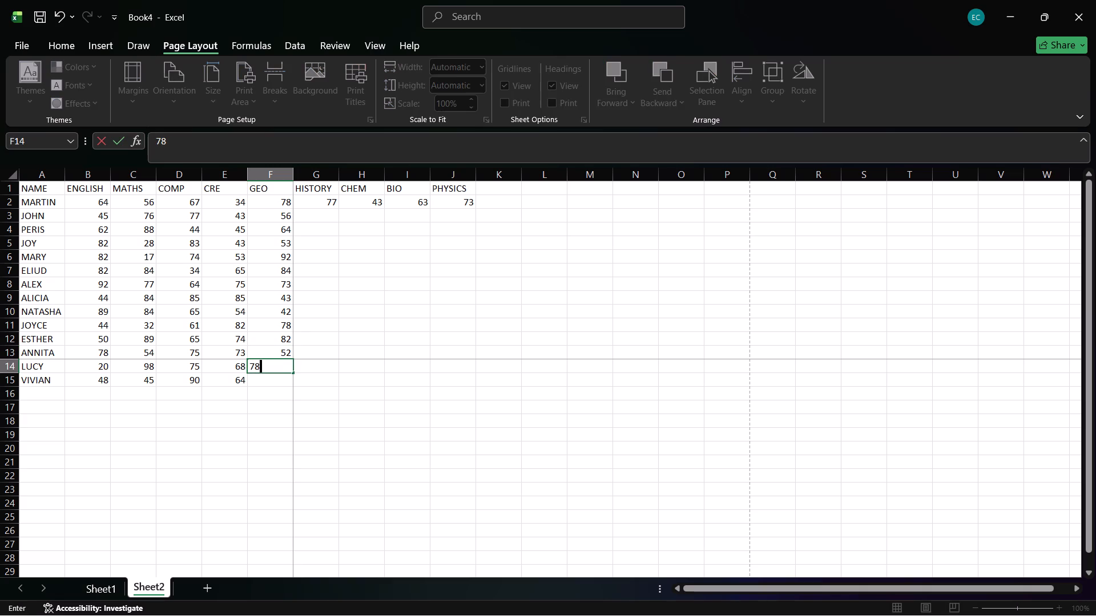
key(Return)
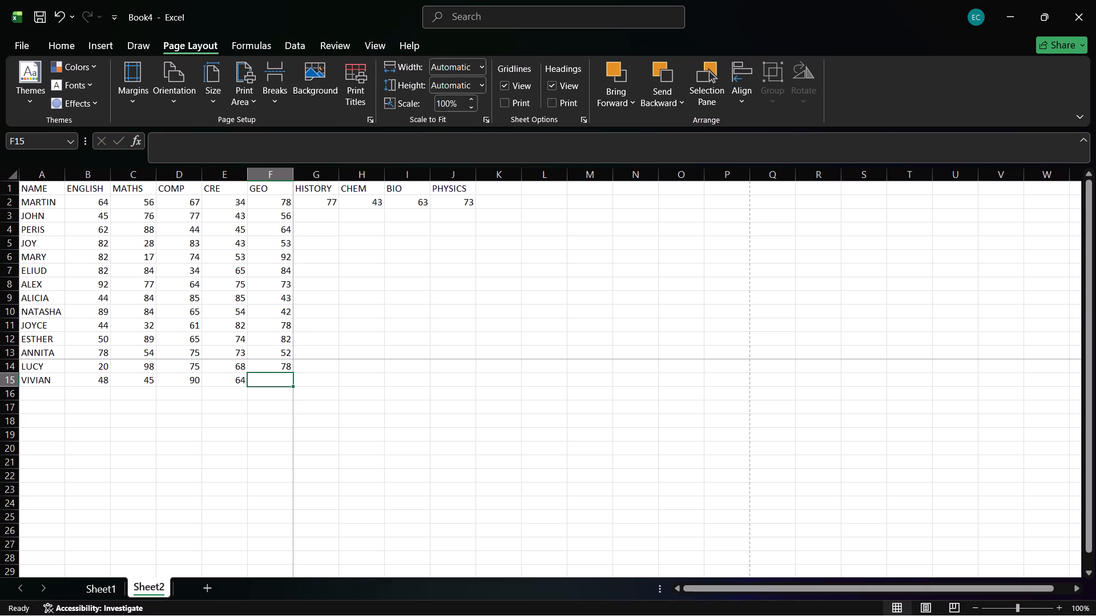
text(43)
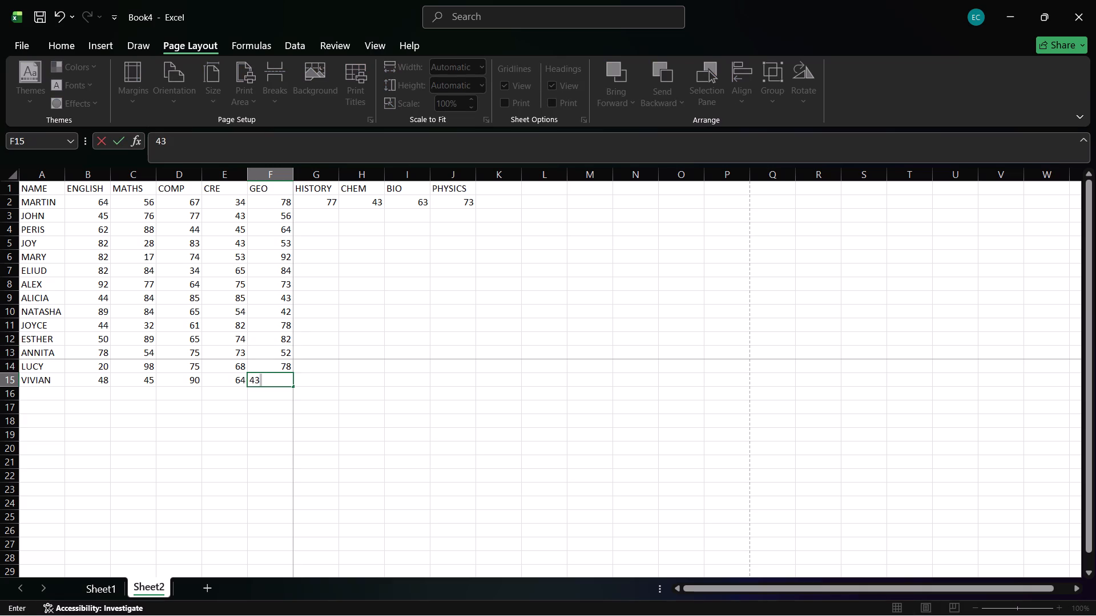
key(Right)
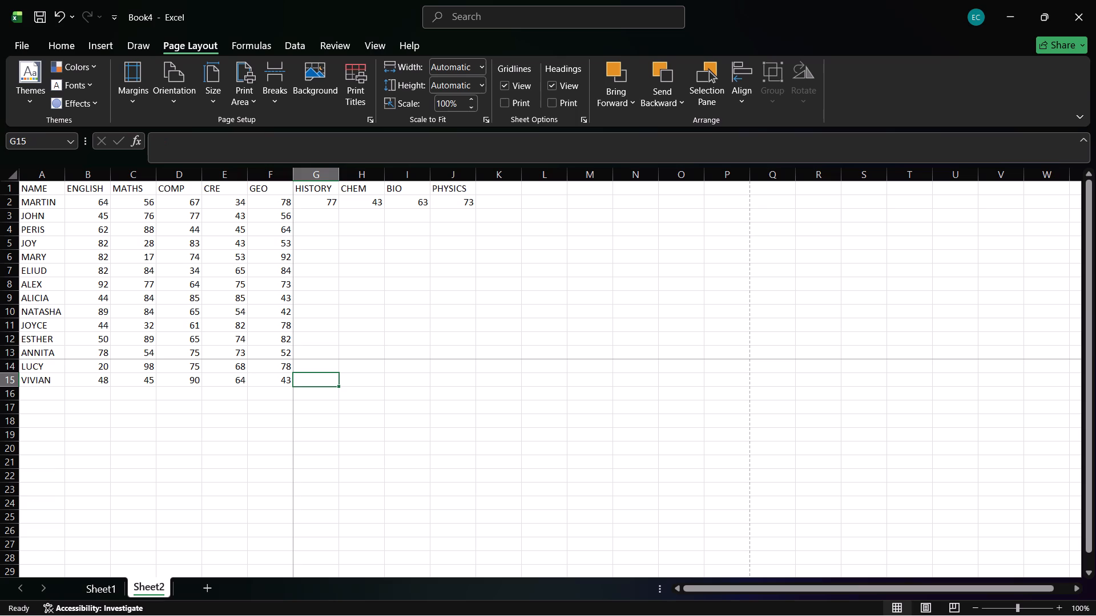
Start the HISTORY marks from the bottom row, entering 74 for VIVIAN in G15 and 24 for LUCY in G14.
text(74)
key(Up)
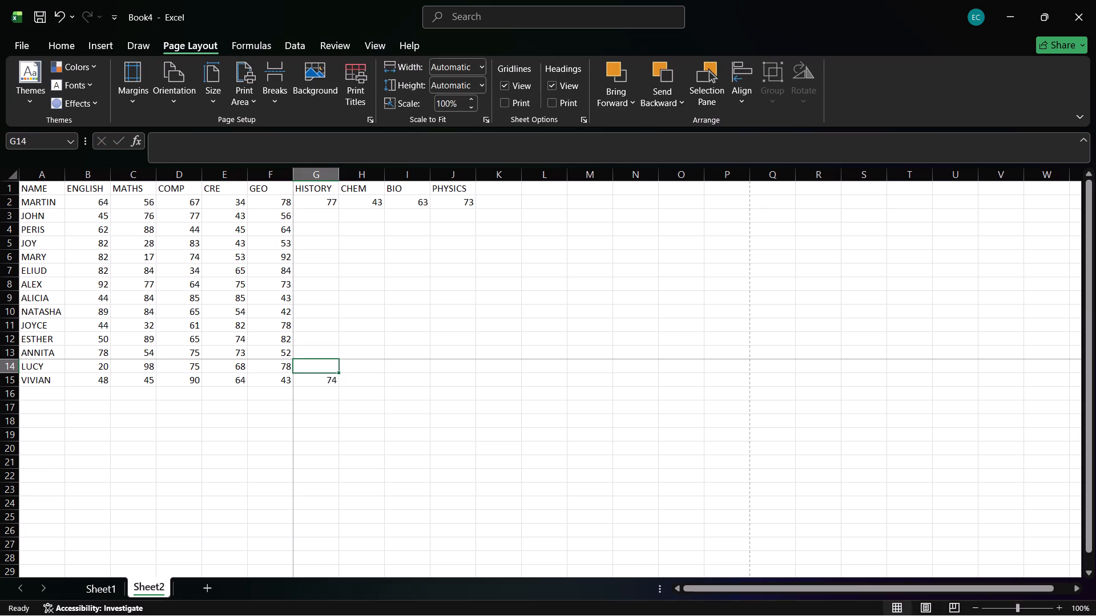
text(U4)
key(BackSpace)
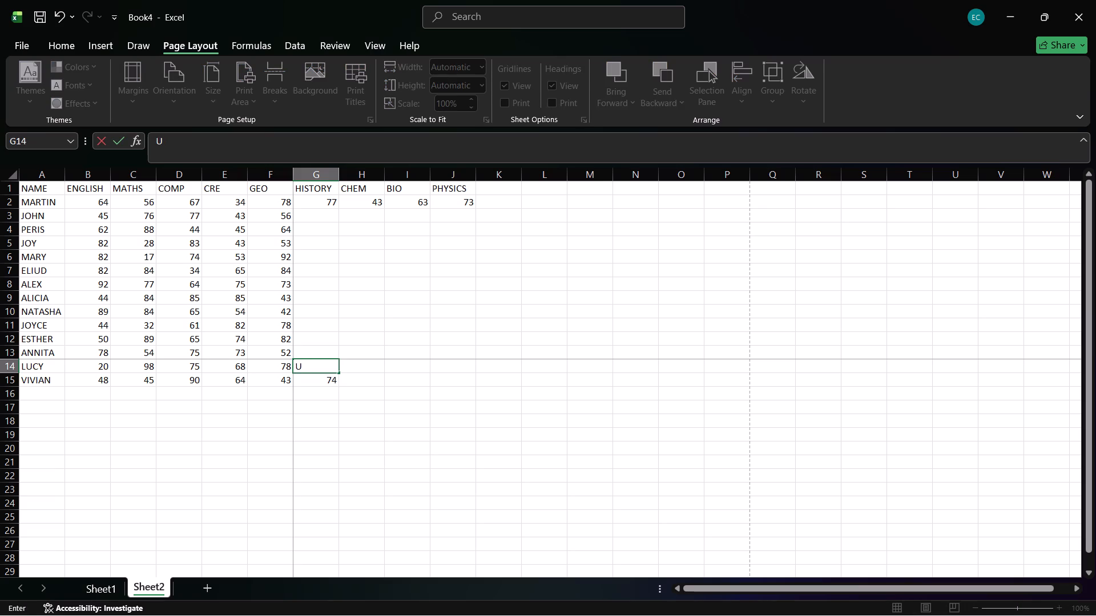
key(BackSpace)
key(F3)
key(2)
key(4)
key(Up)
Continue the HISTORY marks upward with 84, 92 and 90 for ANNITA, ESTHER and JOYCE in cells G13 to G11.
text(844)
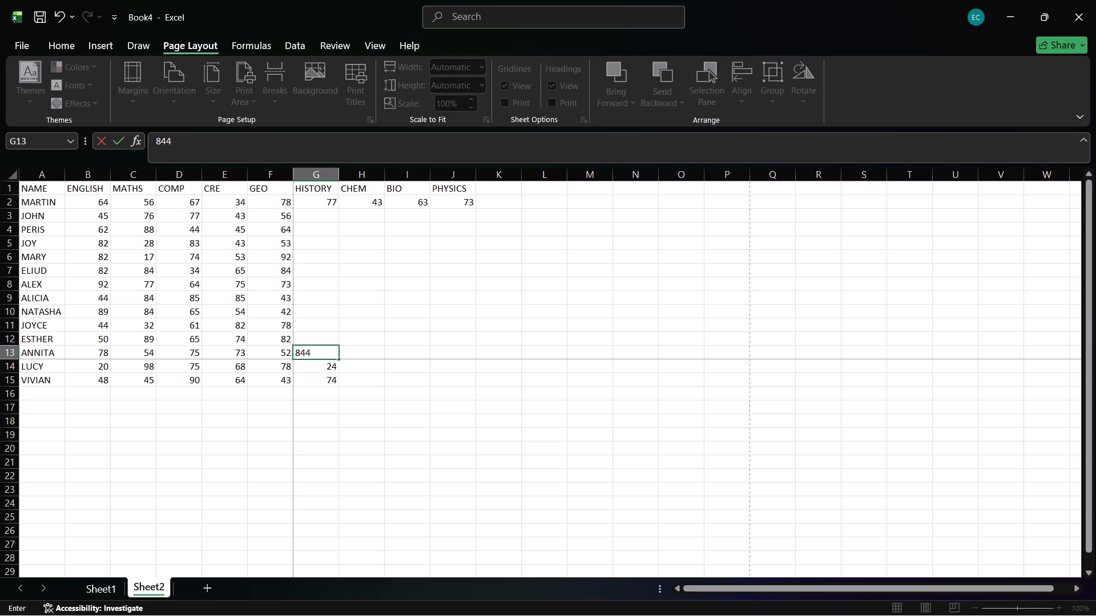
key(BackSpace)
key(Up)
text(92)
key(Up)
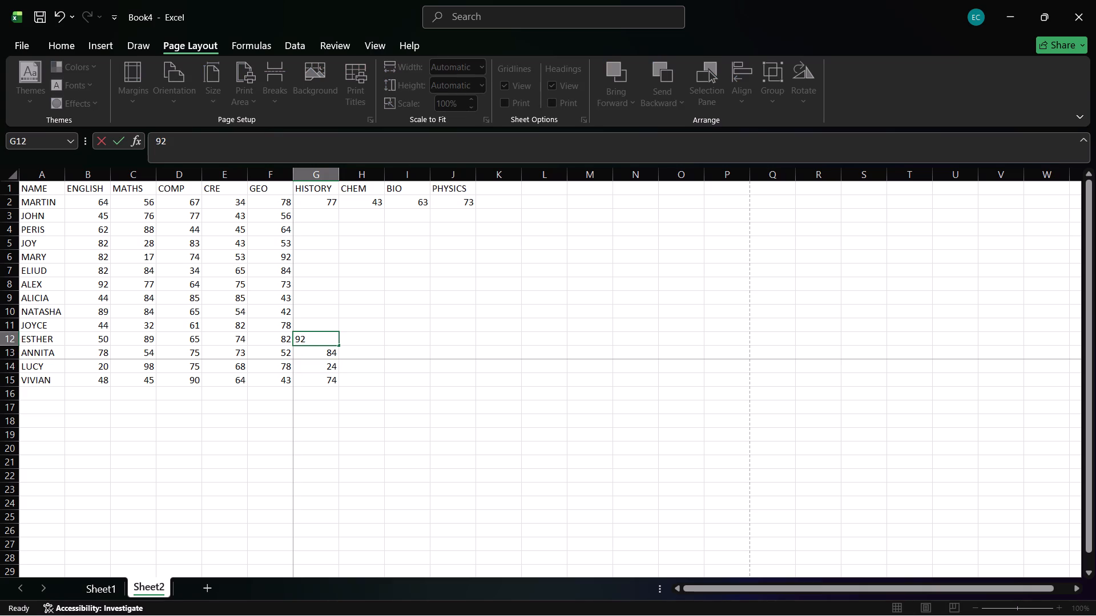
text(90)
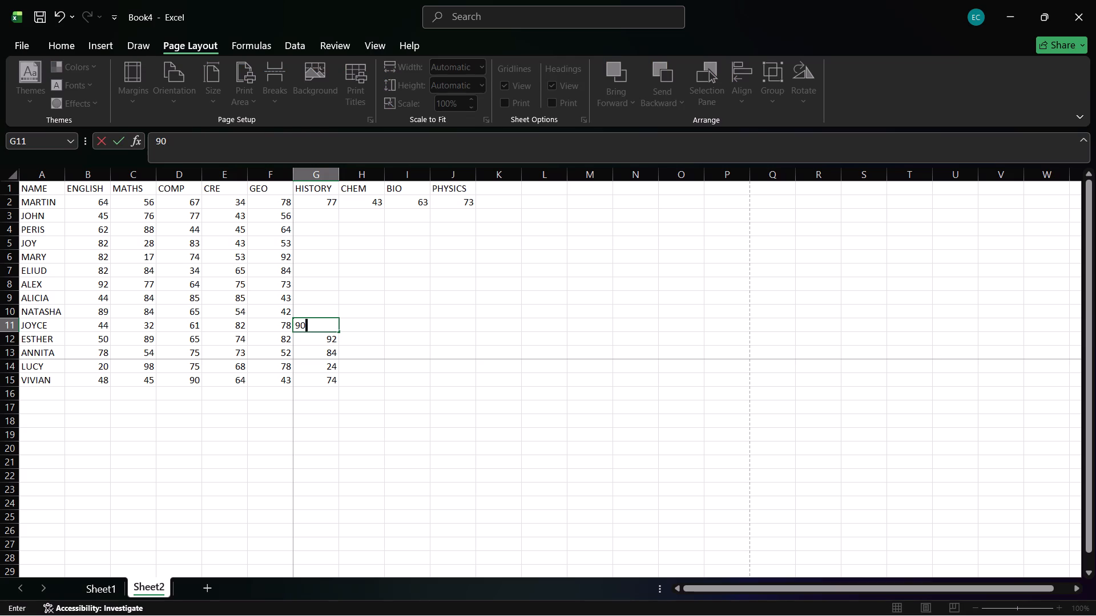
key(Up)
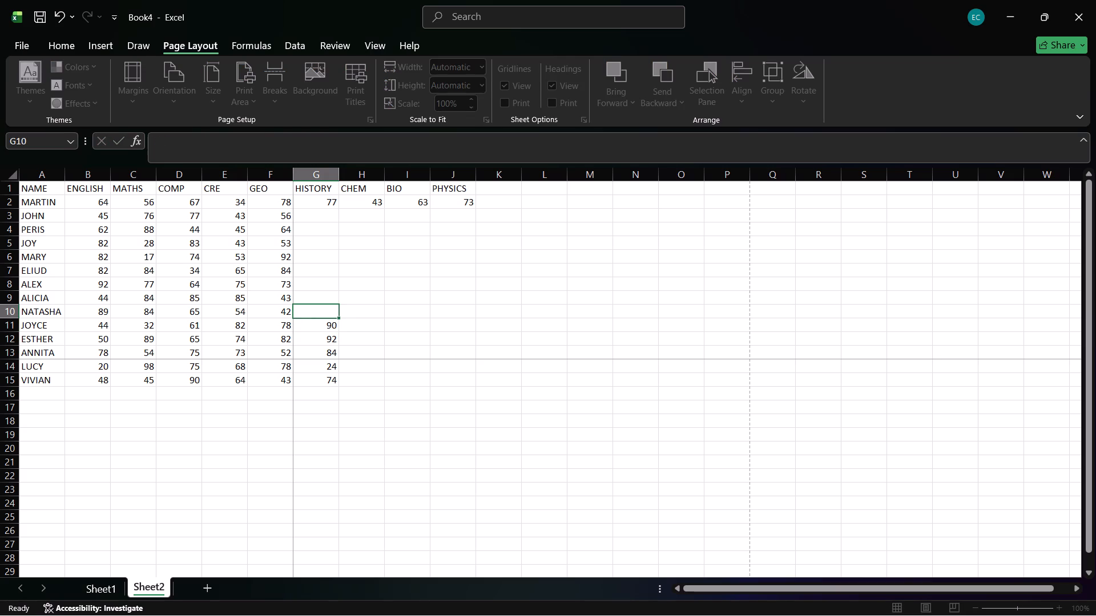
Enter the HISTORY marks 54, 67, 87 and 73 for NATASHA, ALICIA, ALEX and ELIUD upward in cells G10 to G7.
text(54)
key(Up)
text(67)
key(Up)
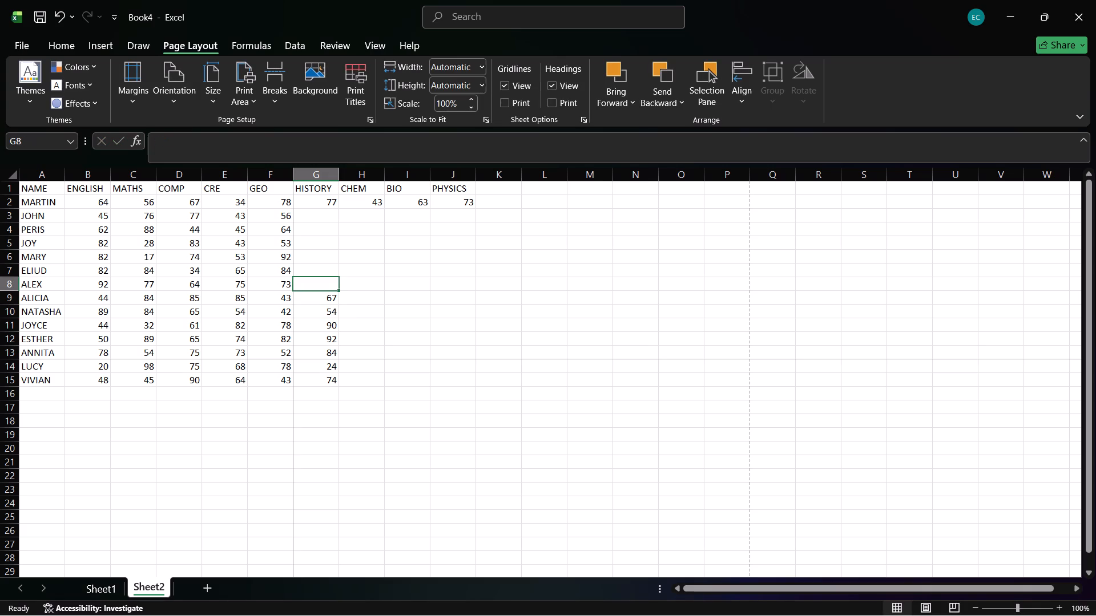
text(87)
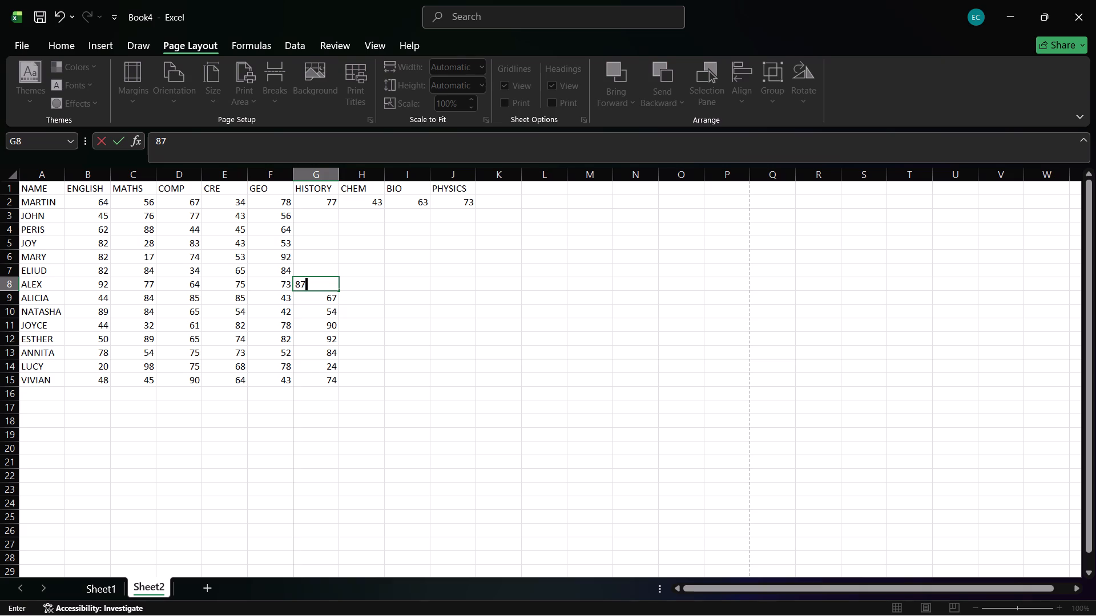
key(Up)
text(7W)
key(BackSpace)
key(3)
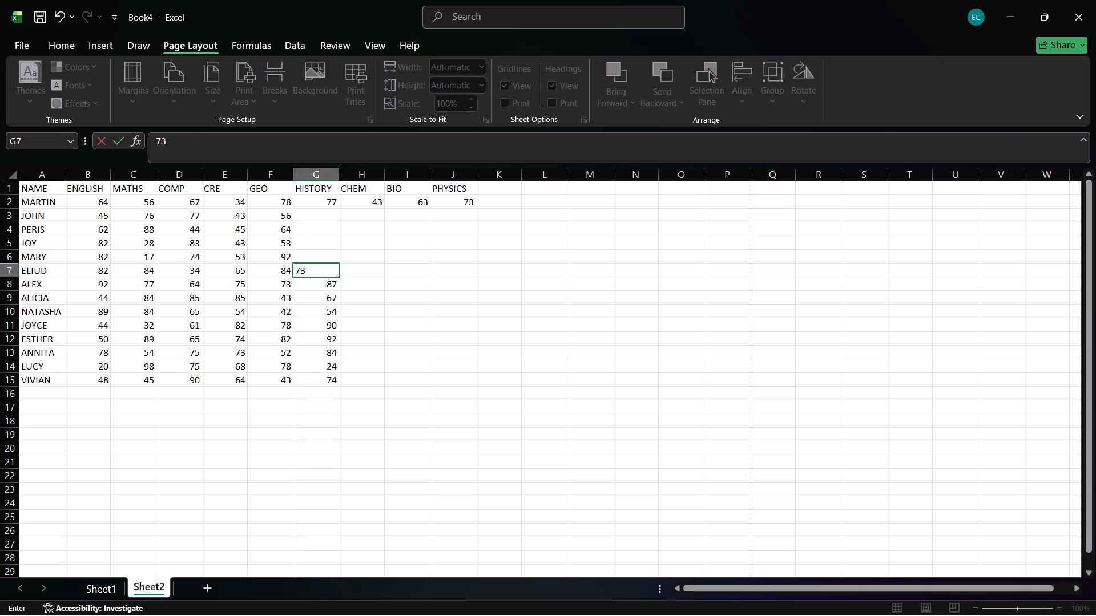
key(Up)
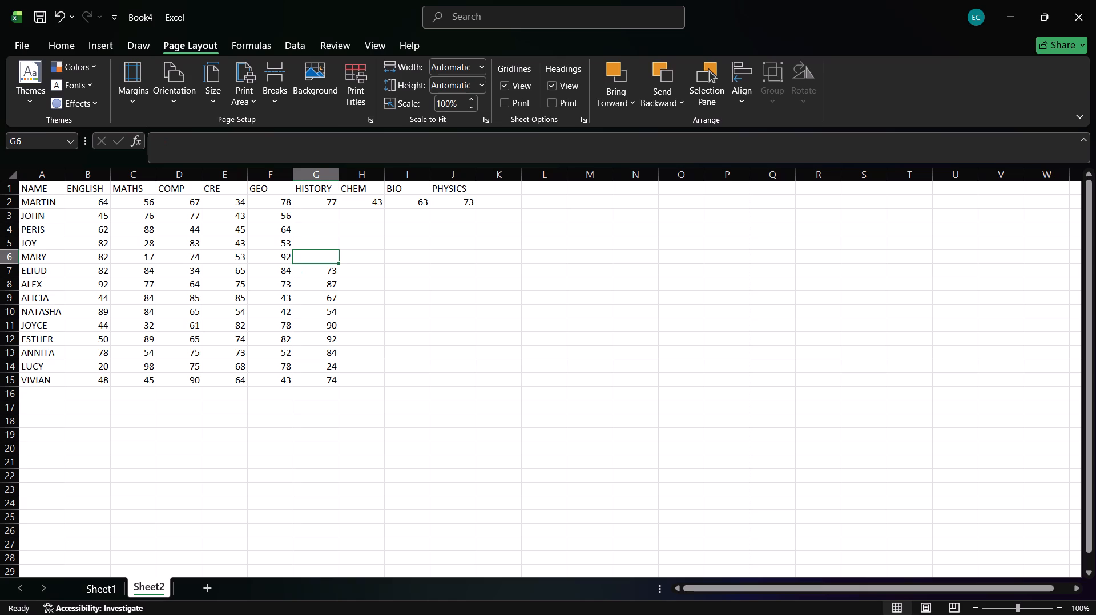
Fill the remaining HISTORY marks 64, 53, 54 and 82 for MARY, JOY, PERIS and JOHN upward in cells G6 to G3.
text(64)
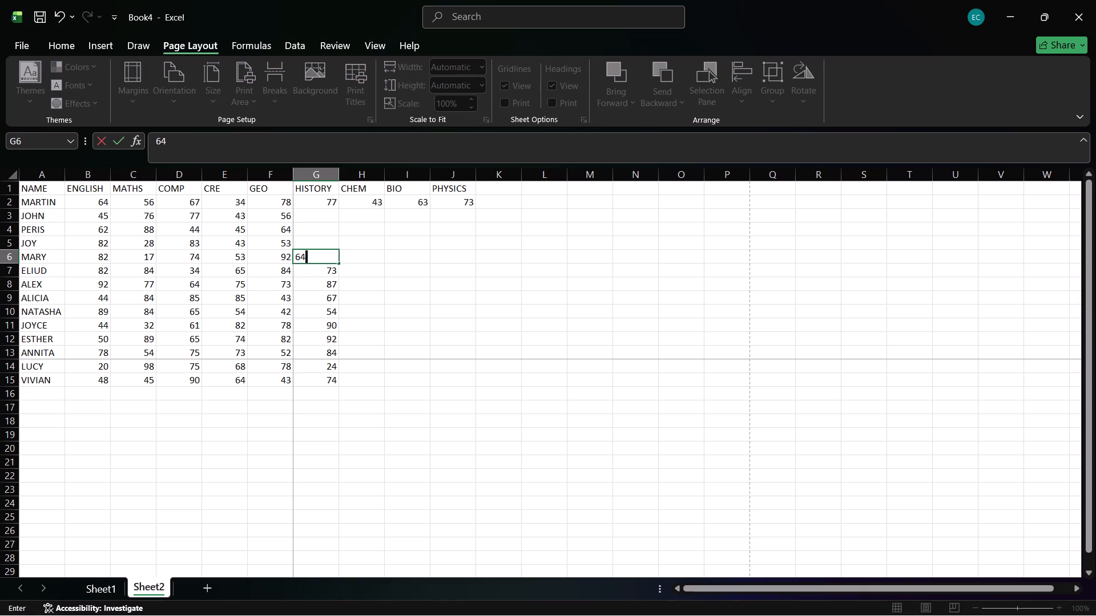
key(Up)
text(53)
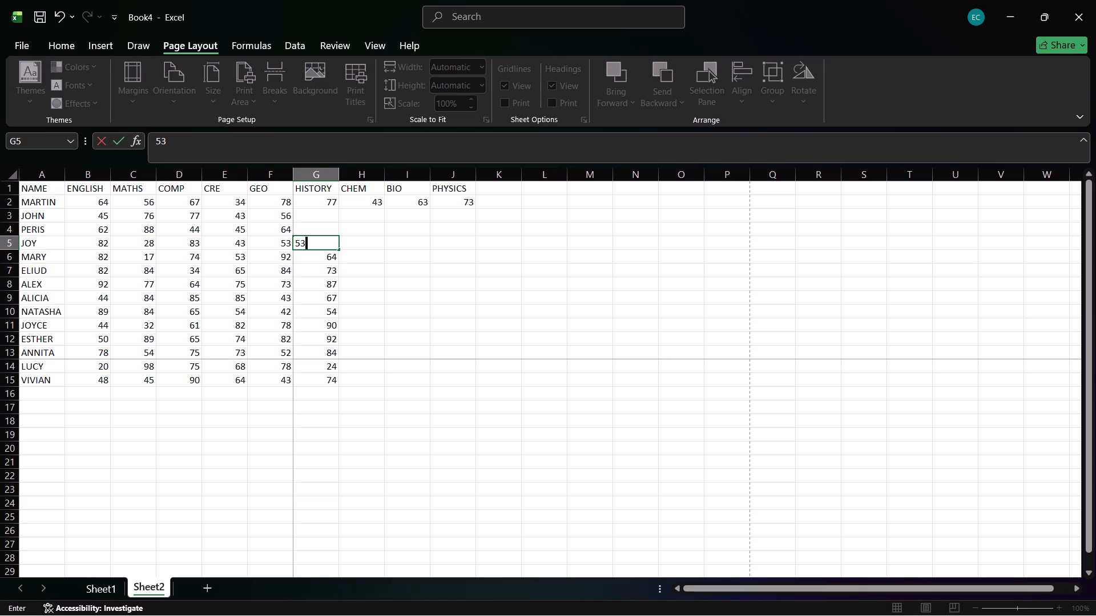
key(Up)
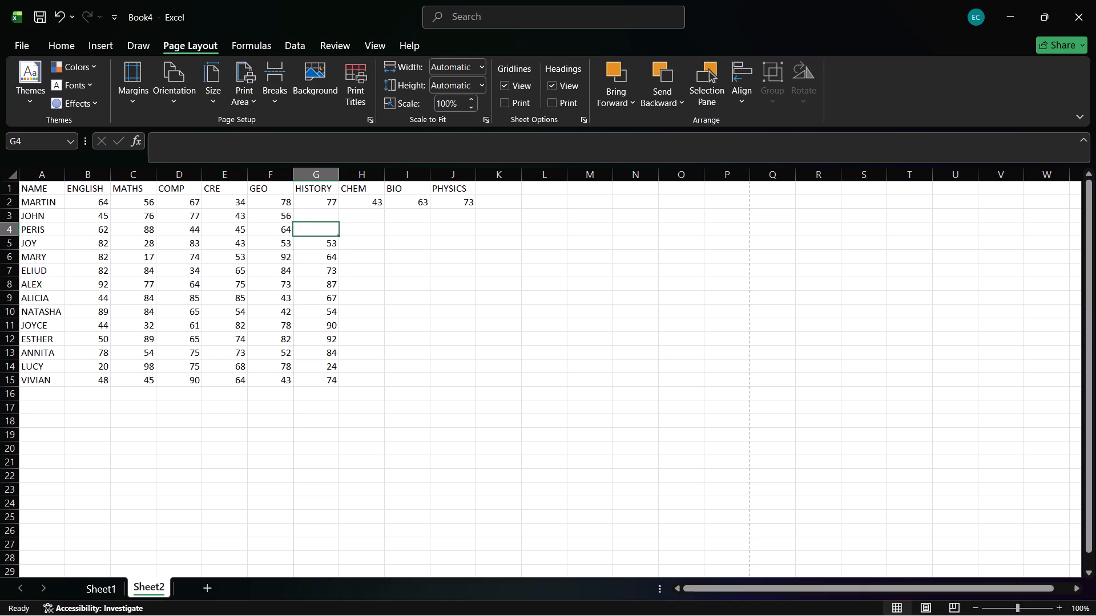
text(54)
key(Up)
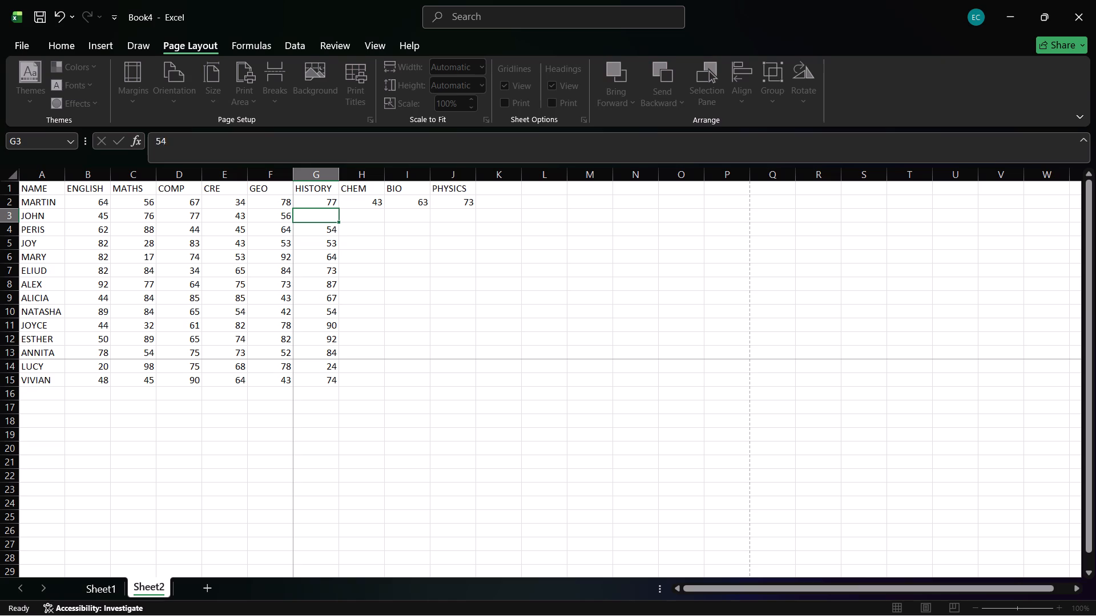
key(8)
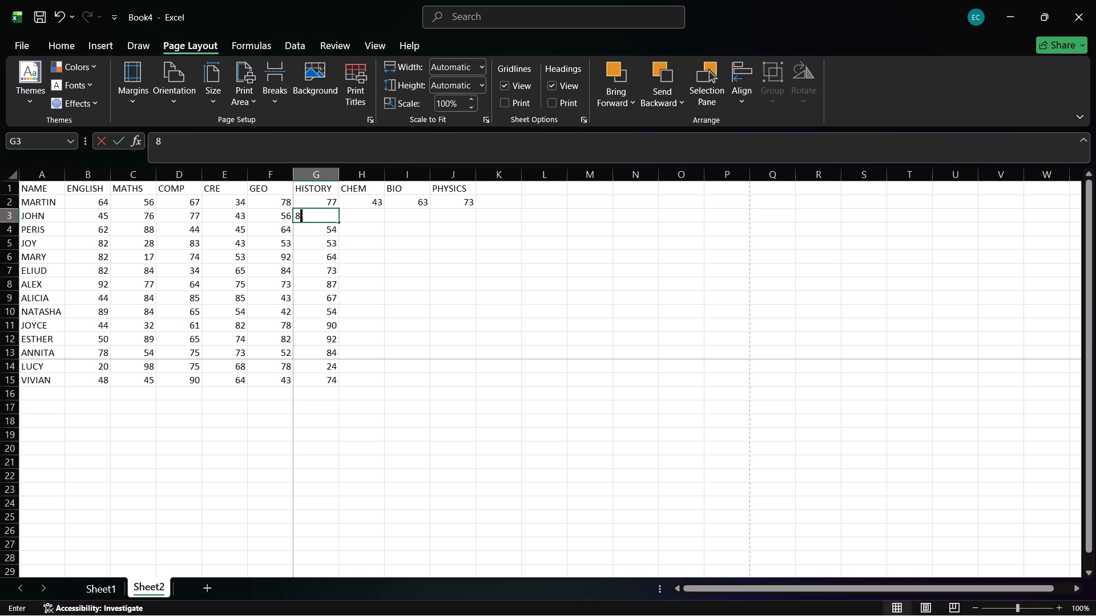
key(2)
key(Right)
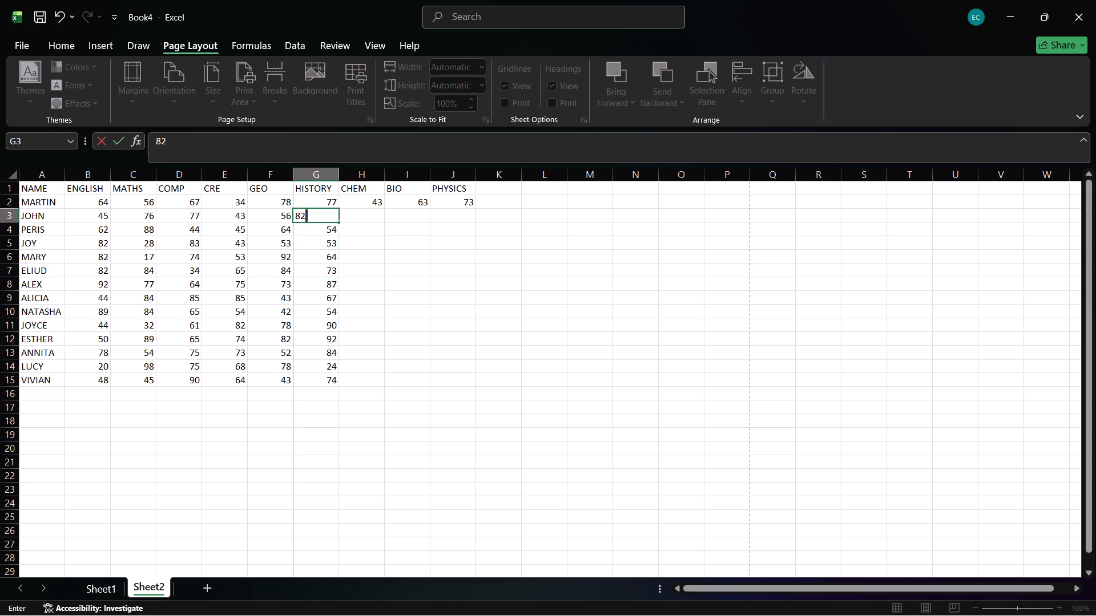
Enter the CHEM marks 53, 53, 85 and 48 for JOHN, PERIS, JOY and MARY in cells H3 to H6.
text(53)
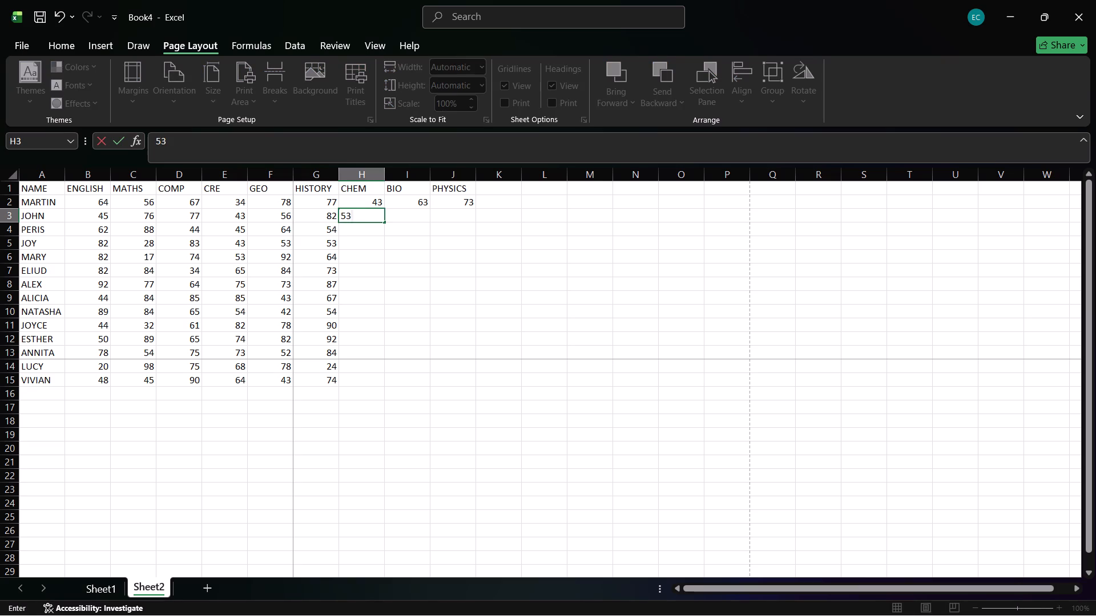
key(Down)
text(53)
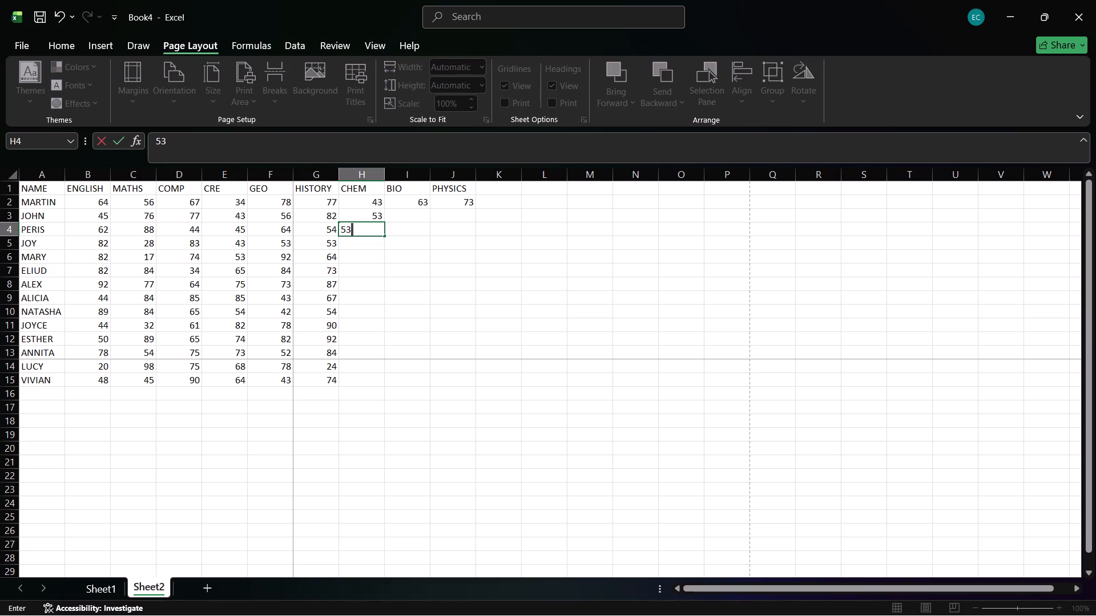
key(Down)
text(85)
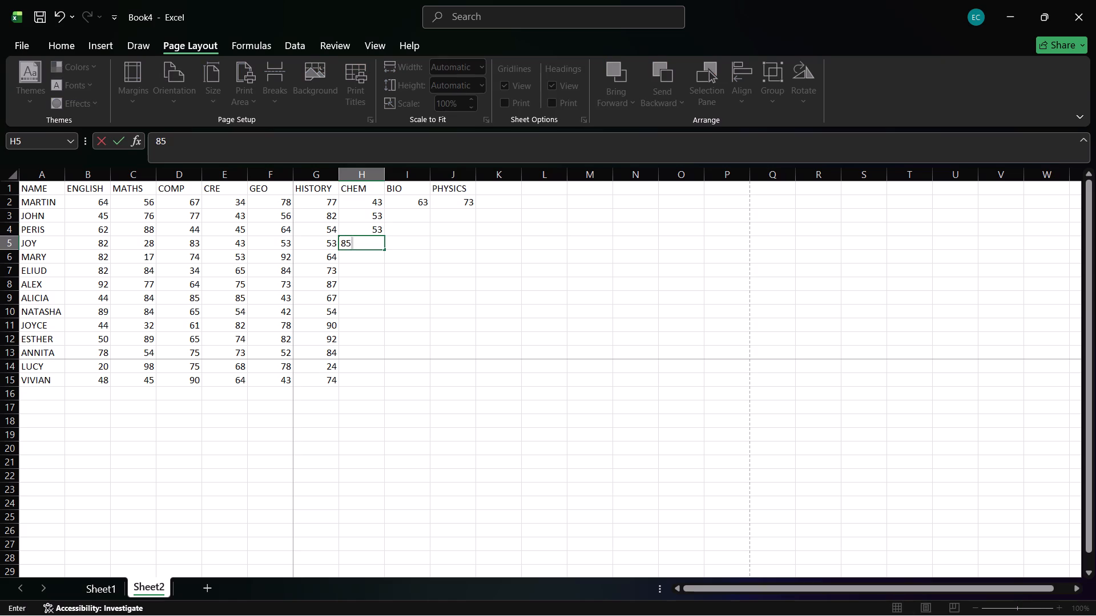
key(Down)
text(484)
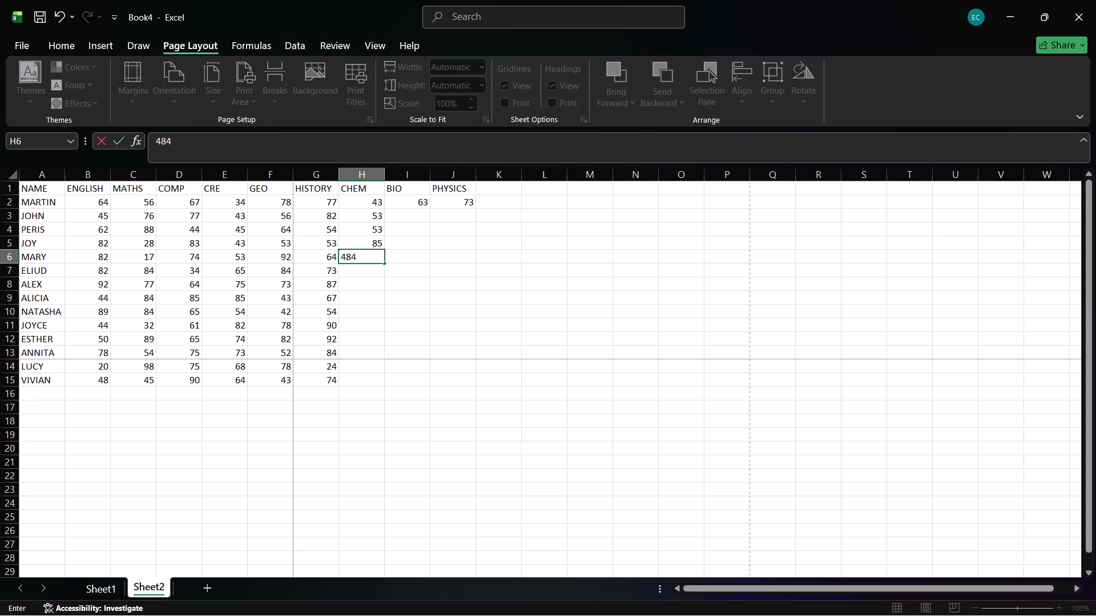
key(BackSpace)
key(Down)
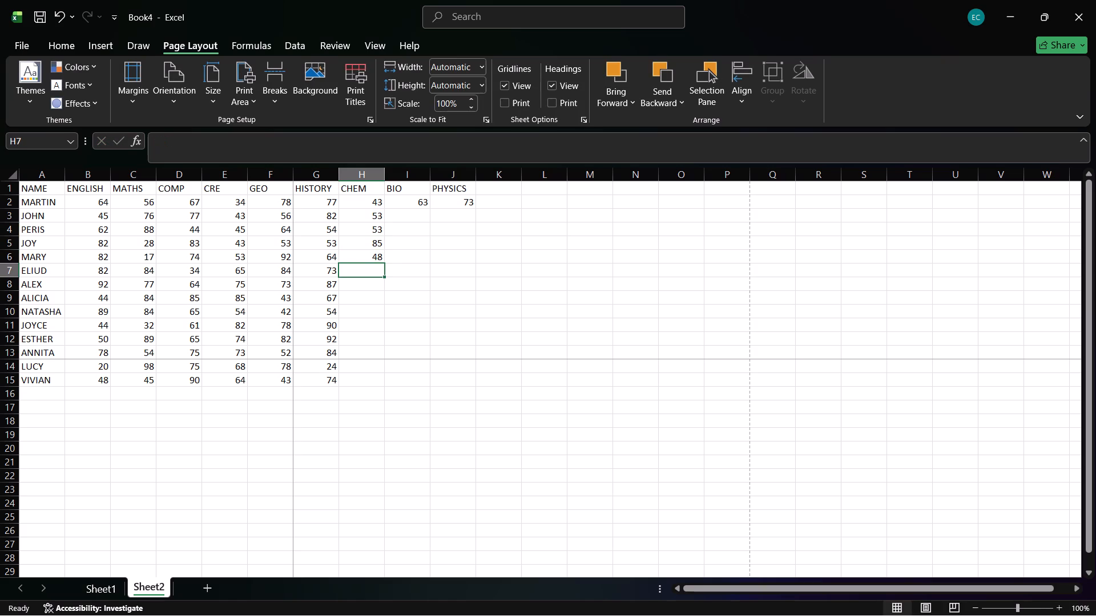
Continue the CHEM marks with 73, 74, 96 and 75 for ELIUD, ALEX, ALICIA and NATASHA in cells H7 to H10.
text(73)
key(Down)
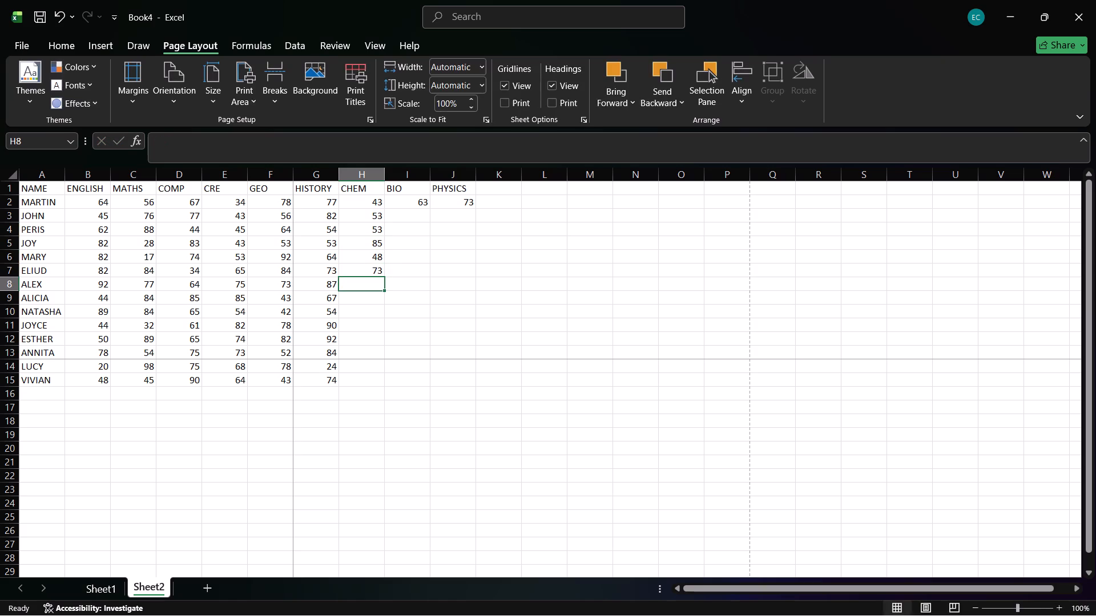
text(74)
key(Down)
text(96)
key(Down)
text(75)
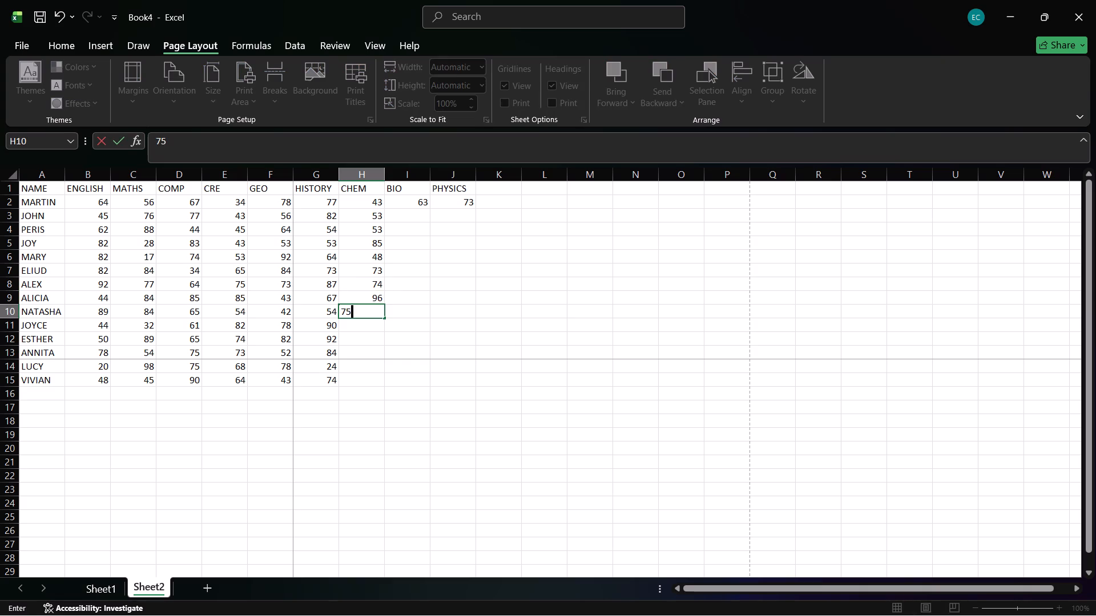
key(Down)
Fill the remaining CHEM marks 52, 95, 64, 67 and 64 for JOYCE, ESTHER, ANNITA, LUCY and VIVIAN in cells H11 to H15.
text(52)
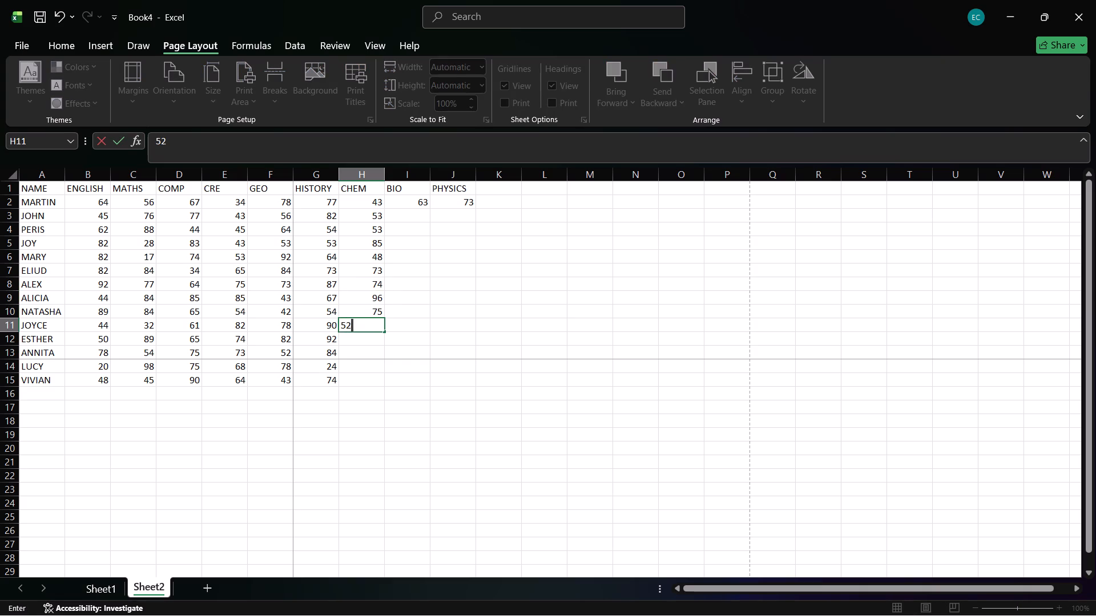
key(Down)
text(95)
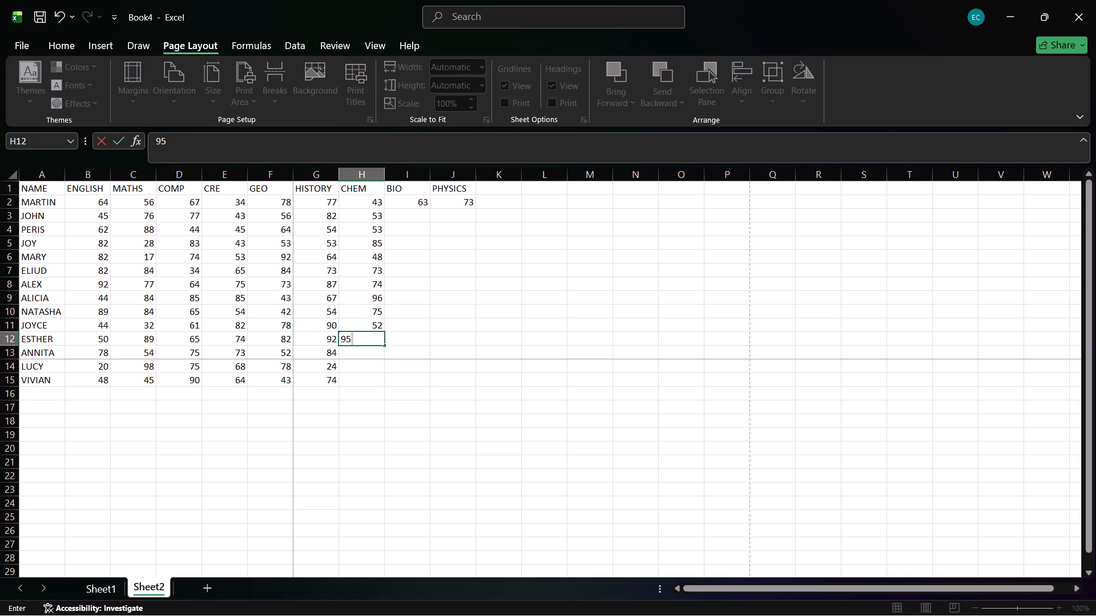
key(Down)
text(64)
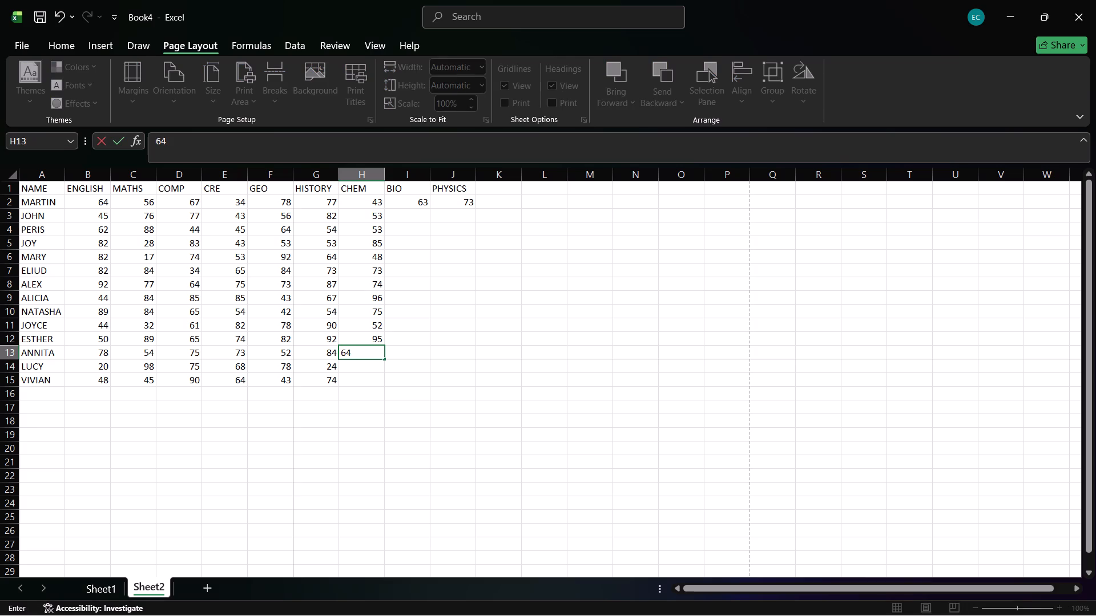
key(Down)
text(6723)
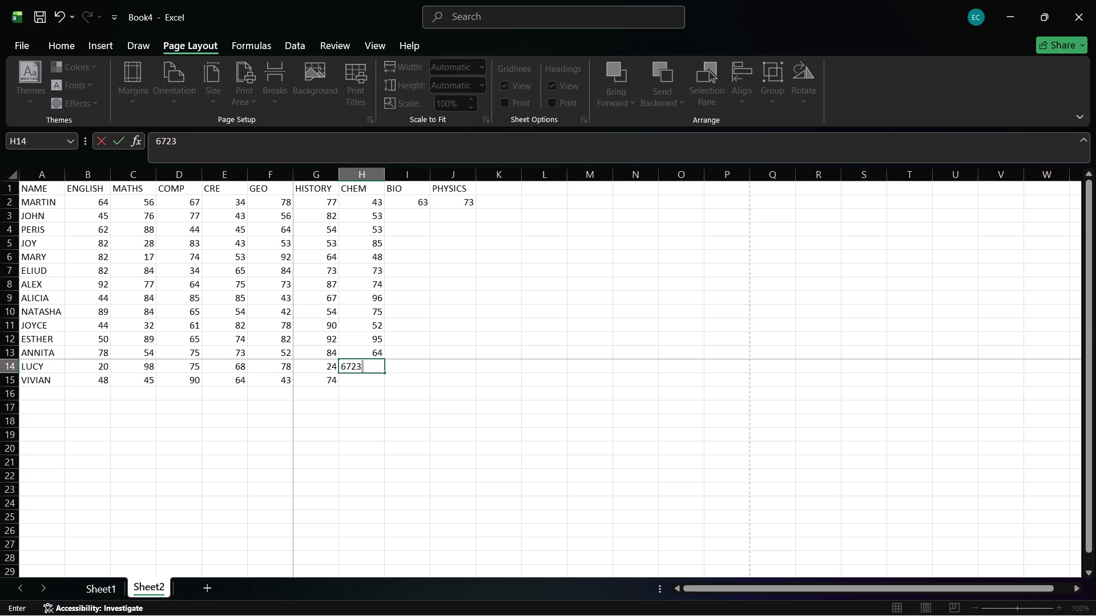
key(BackSpace)
key(BackSpace)
key(Down)
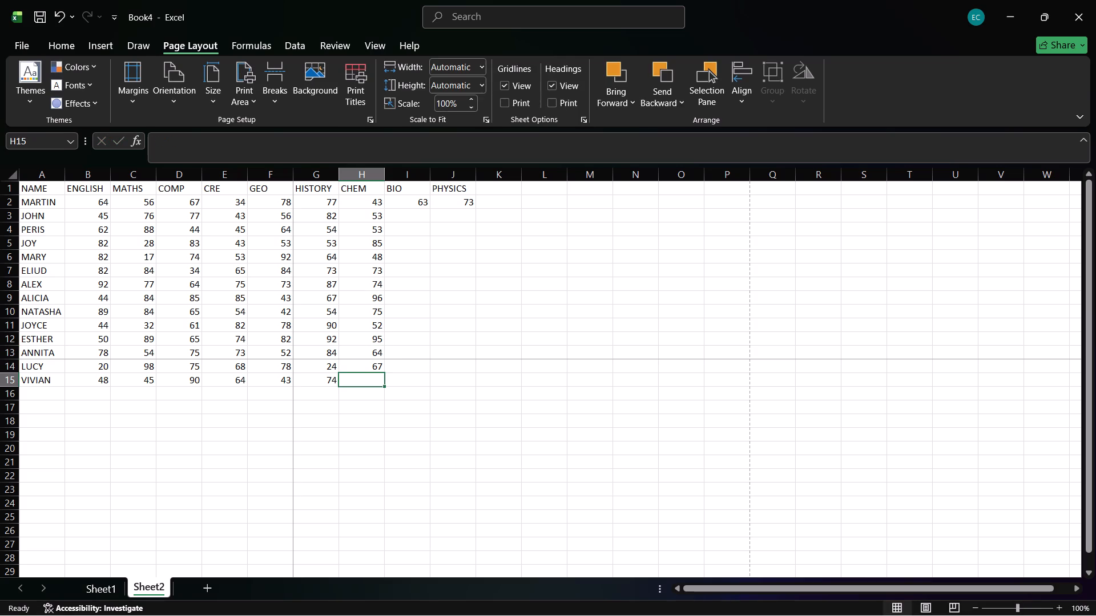
text(64)
key(Down)
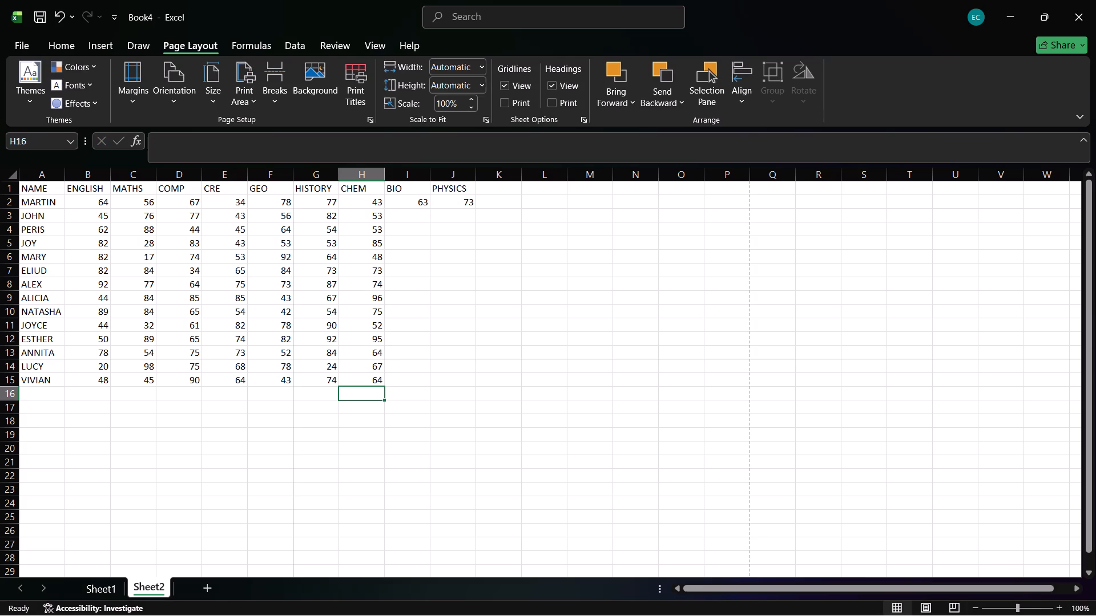
Enter the BIO marks 64, 74, 28 and 37 for JOHN, PERIS, JOY and MARY in cells I3 to I6.
key(Right)
key(Right)
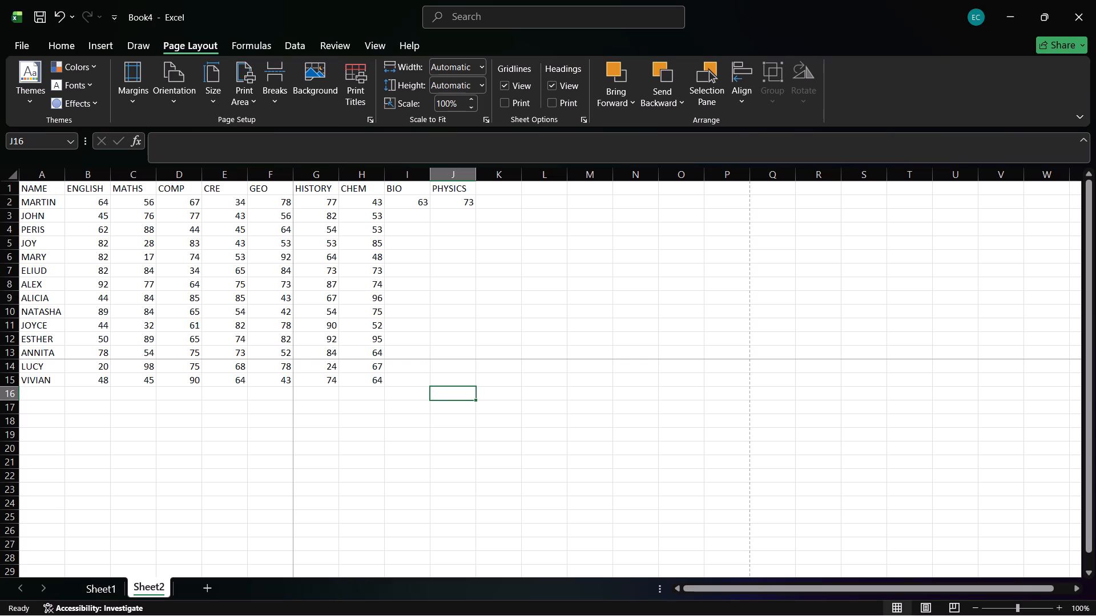
key(Down)
key(Left)
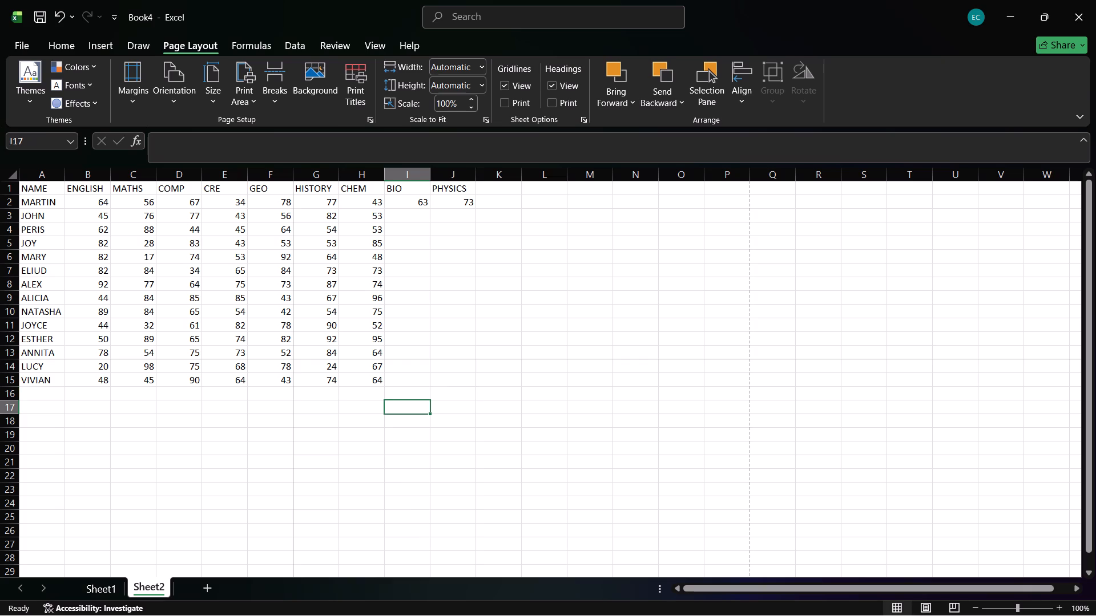
key(Up)
key(Up)
key(Up)
key(Up)
key(Up)
key(Up)
key(Up)
key(Up)
key(Up)
key(Up)
key(Up)
key(Up)
key(Up)
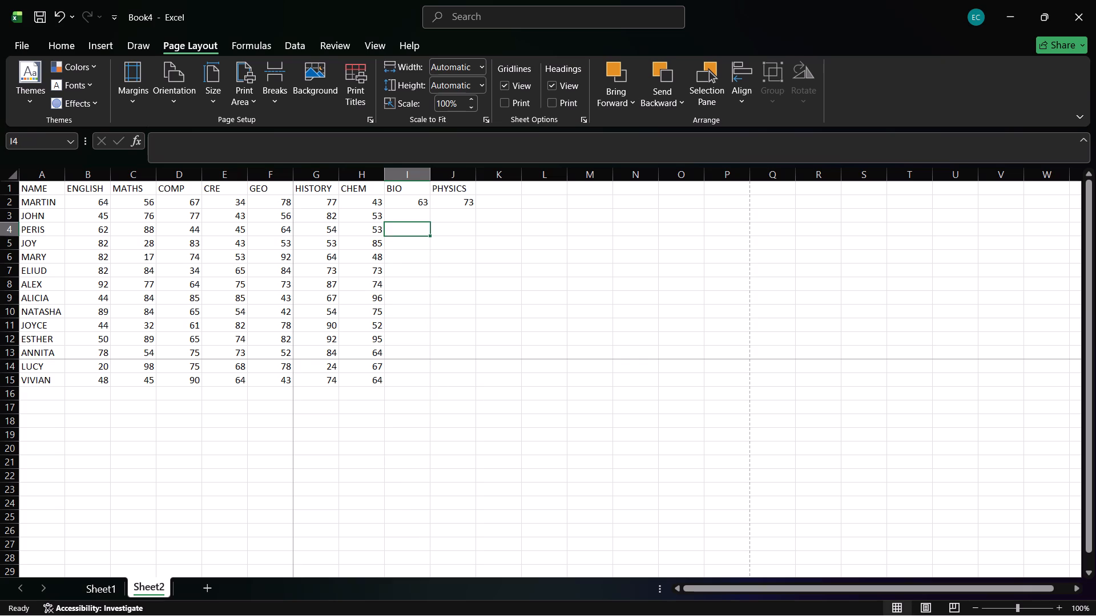
key(Up)
text(64)
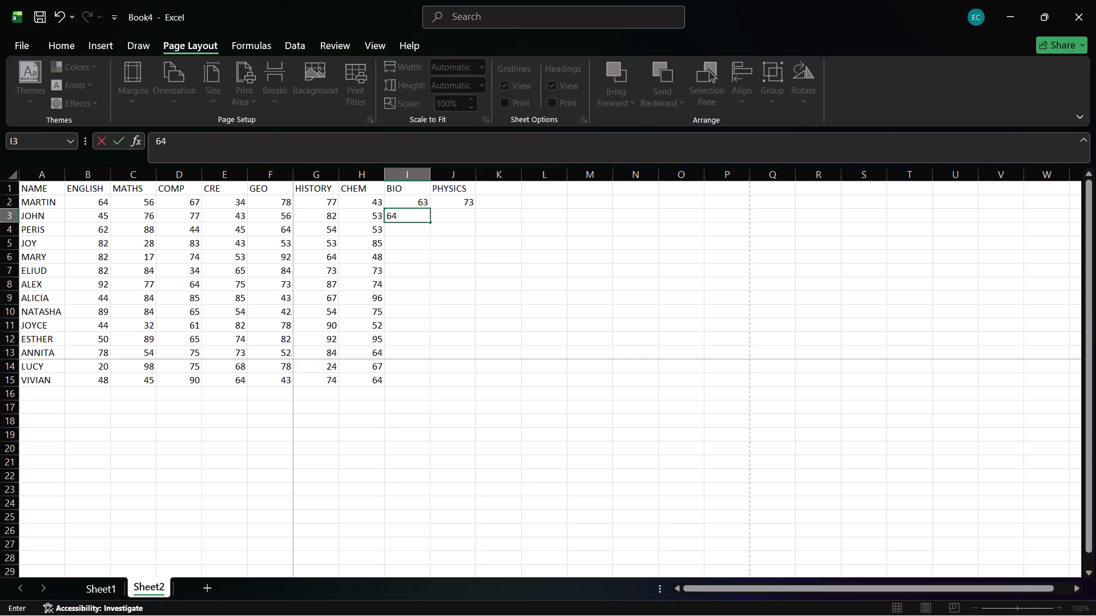
key(Return)
text(74)
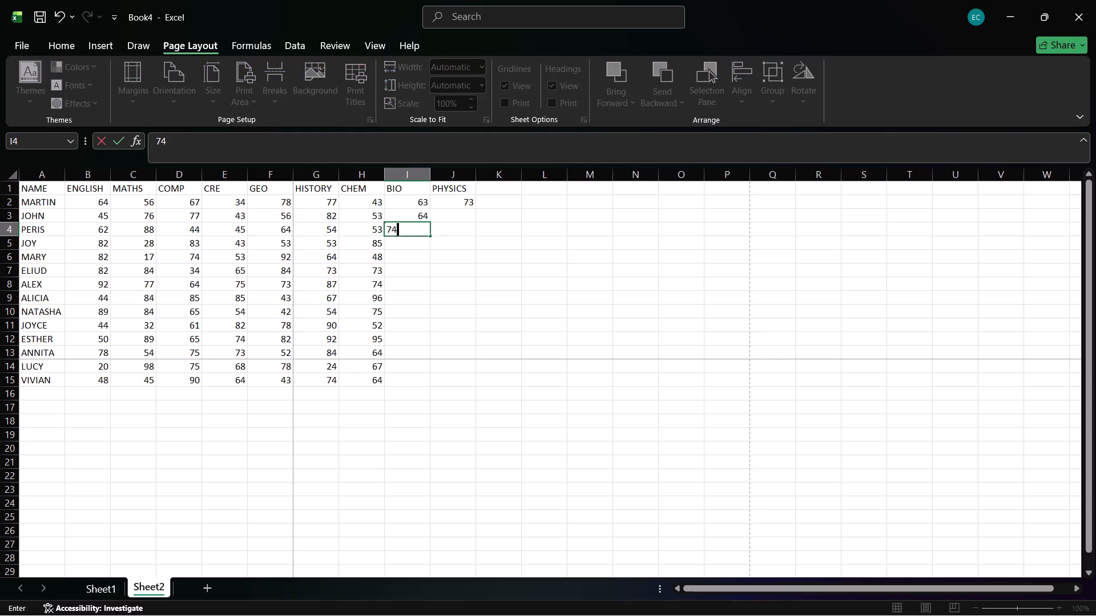
key(Return)
text(28)
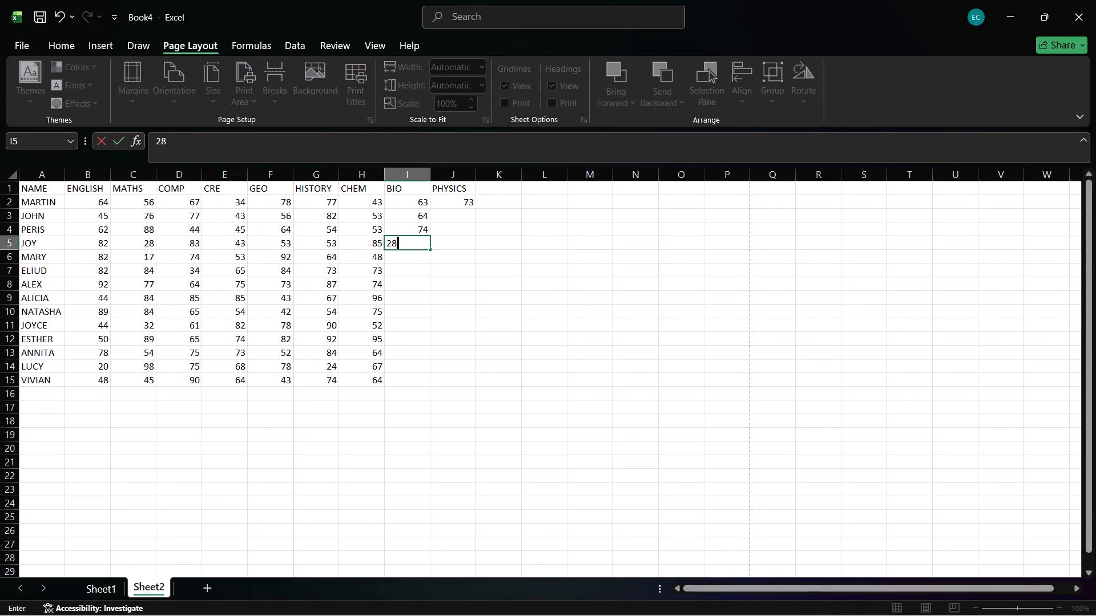
key(Return)
text(37)
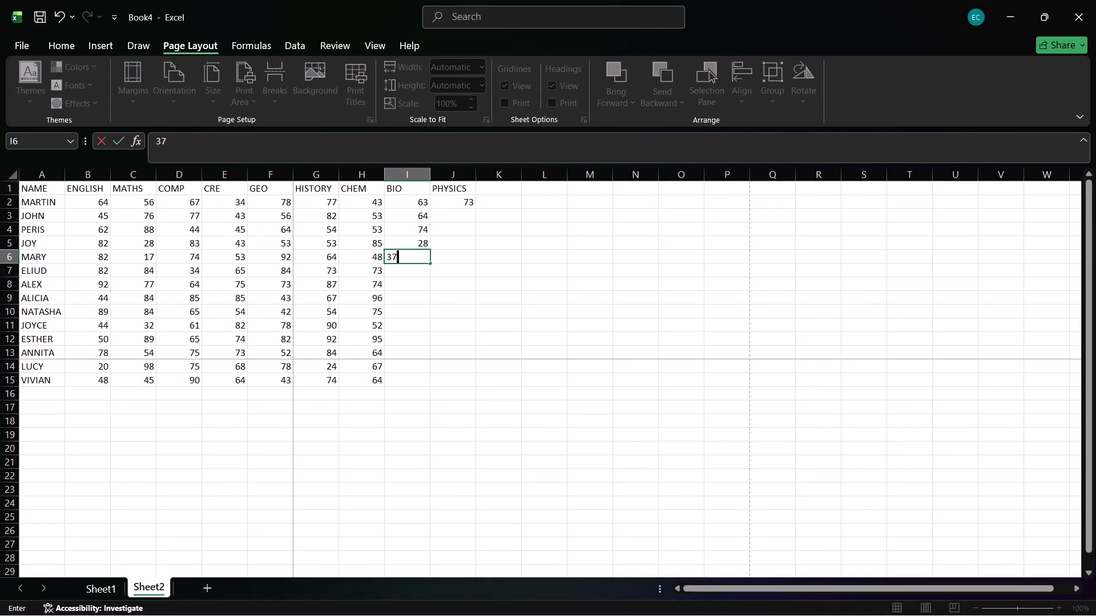
key(Return)
Continue the BIO marks with 57, 58, 88 and 47 for ELIUD, ALEX, ALICIA and NATASHA in cells I7 to I10.
text(57)
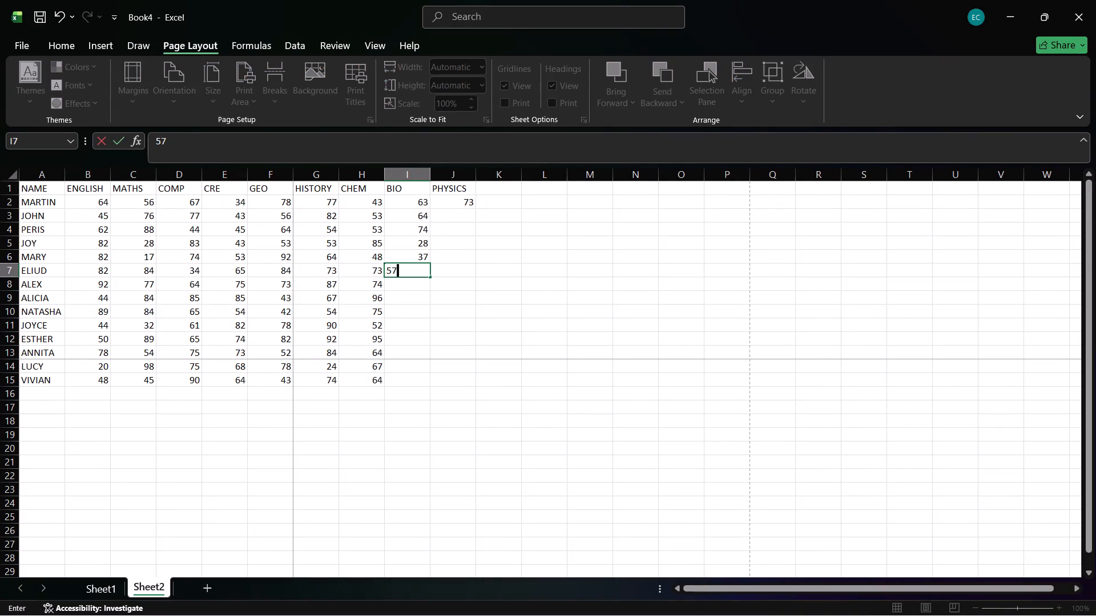
key(Return)
text(58)
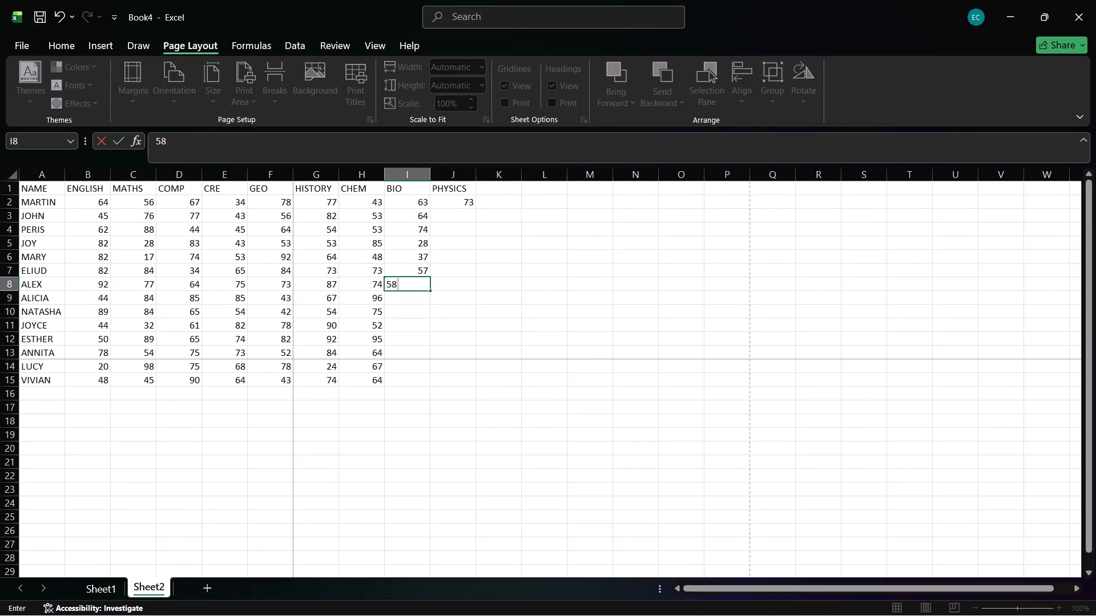
key(Return)
key(8)
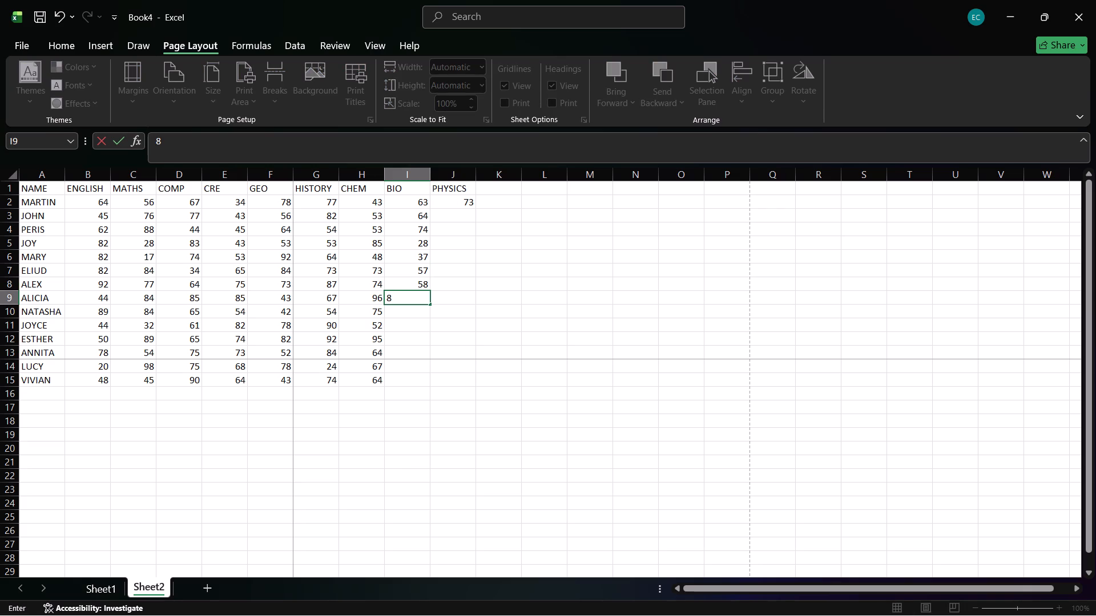
key(8)
key(Return)
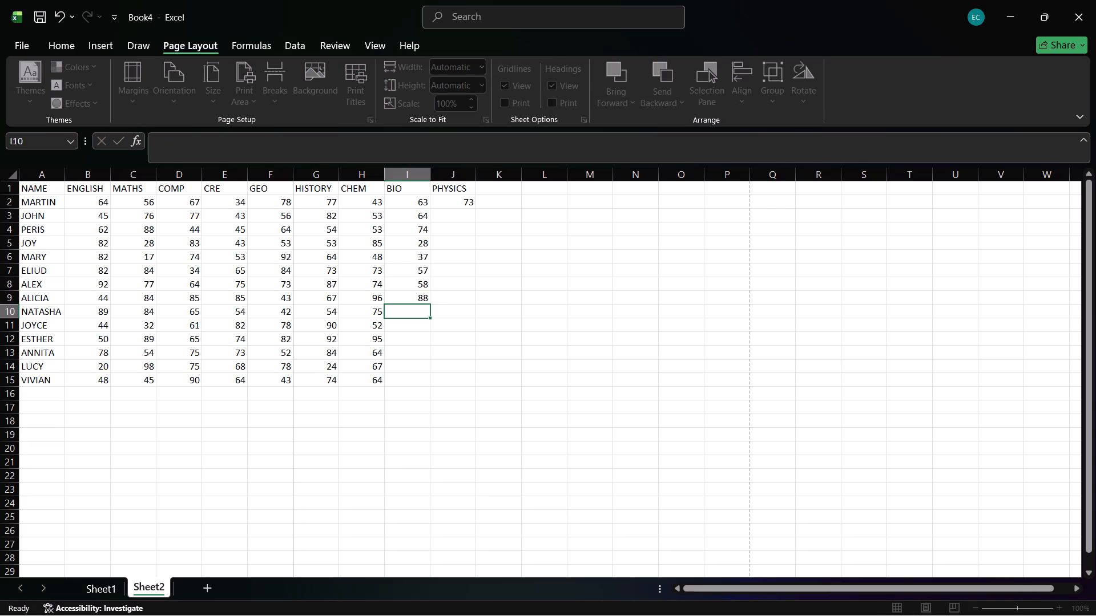
text(47)
key(Return)
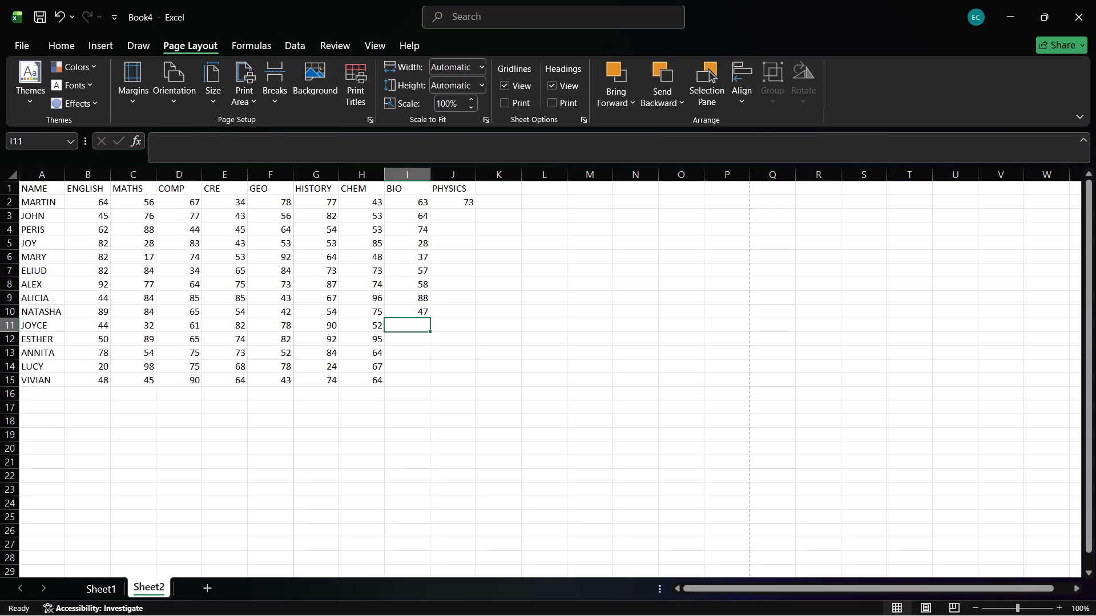
Fill the remaining BIO marks 46, 74, 47, 39 and 28 for JOYCE, ESTHER, ANNITA, LUCY and VIVIAN in cells I11 to I15.
text(46)
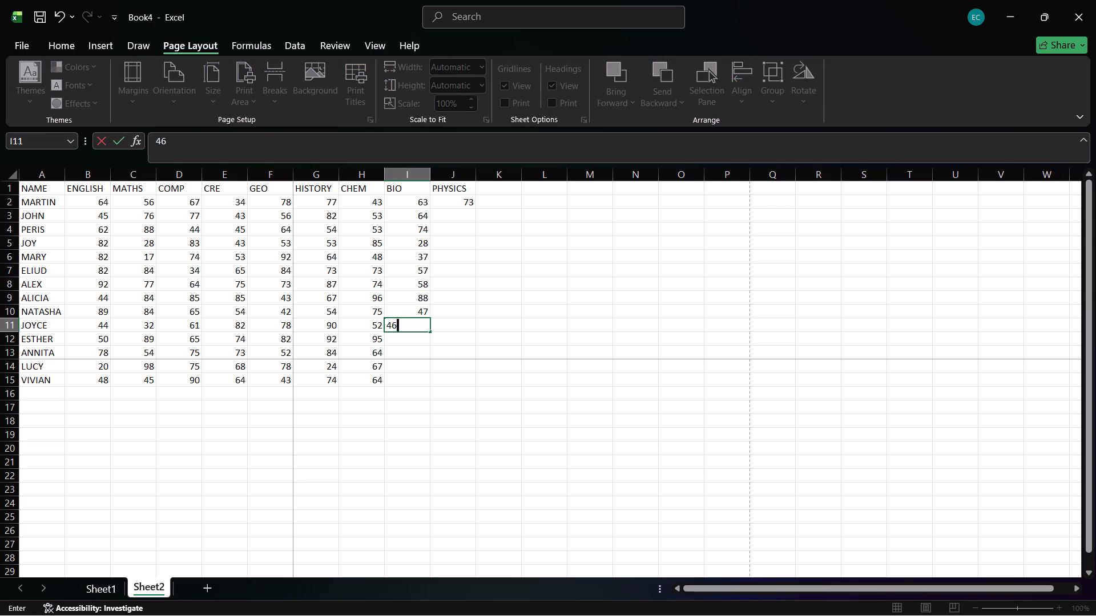
key(Return)
text(74)
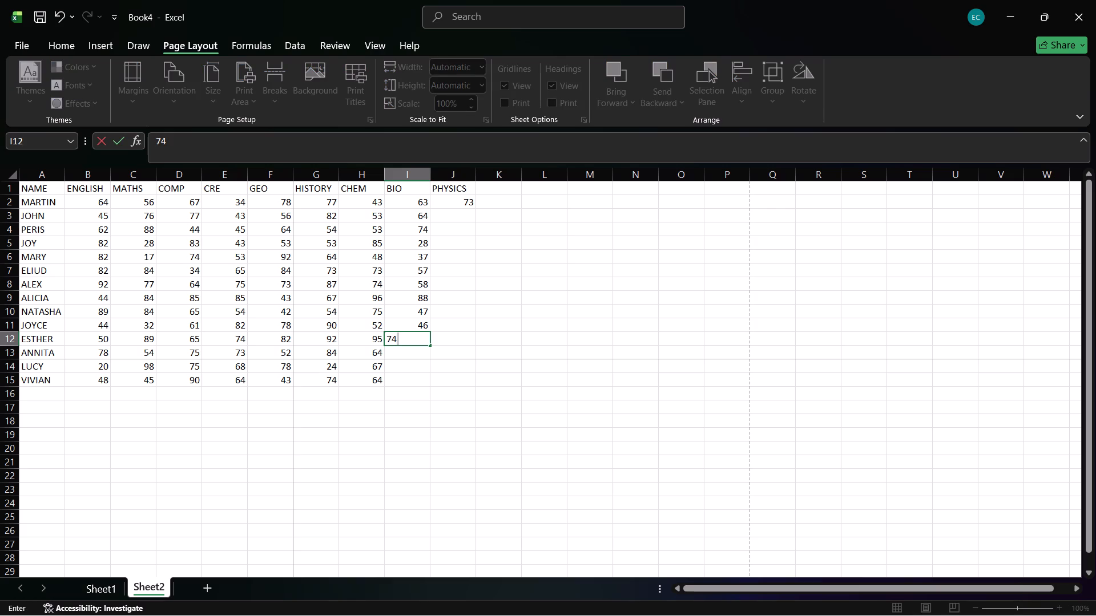
key(Return)
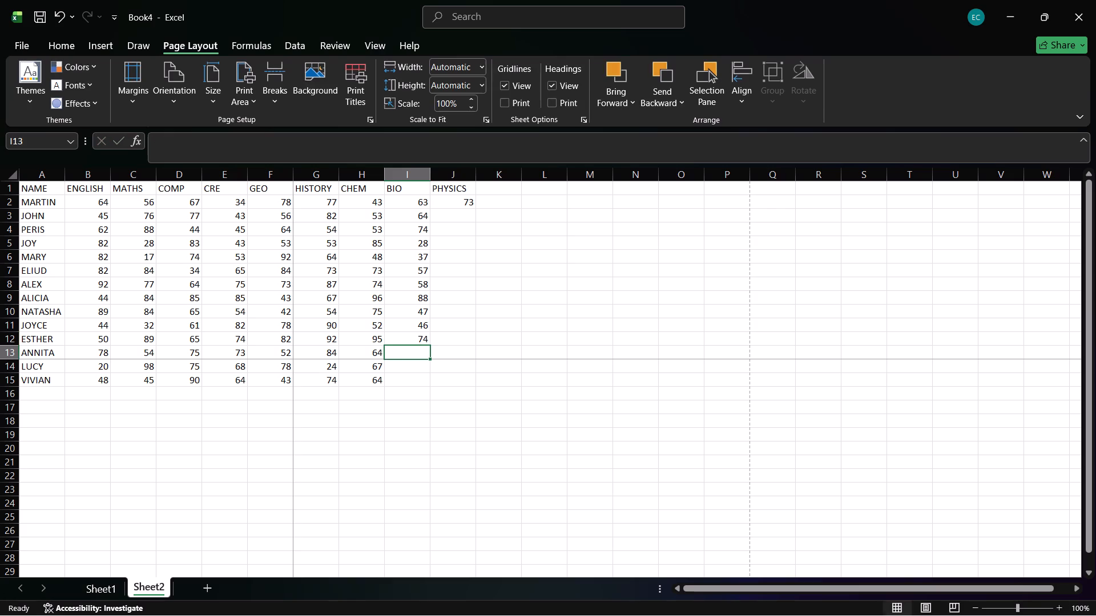
text(47)
key(Return)
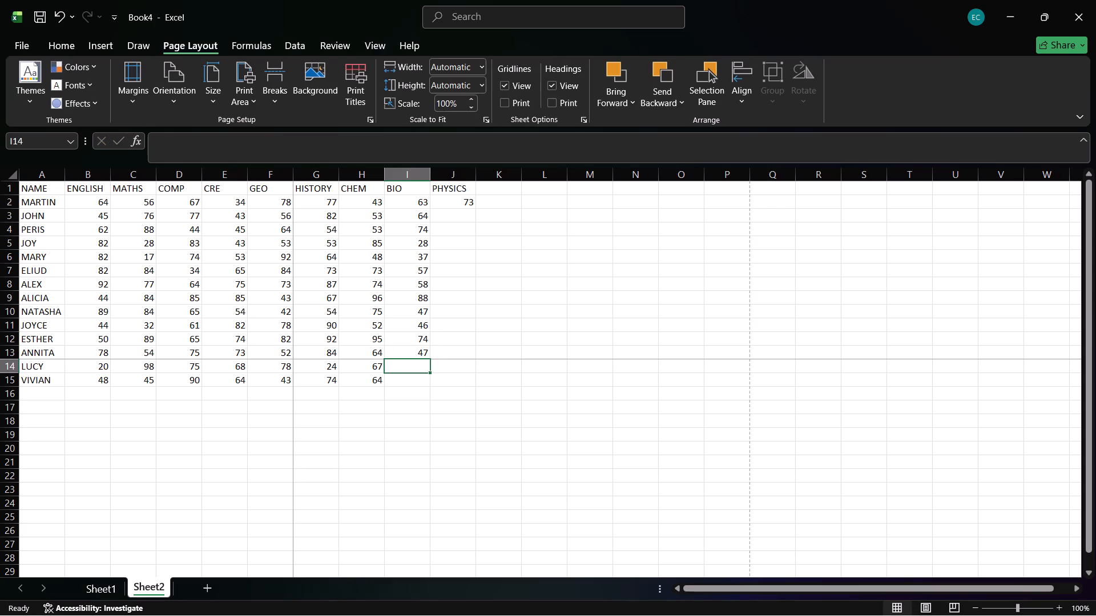
text(39)
key(Return)
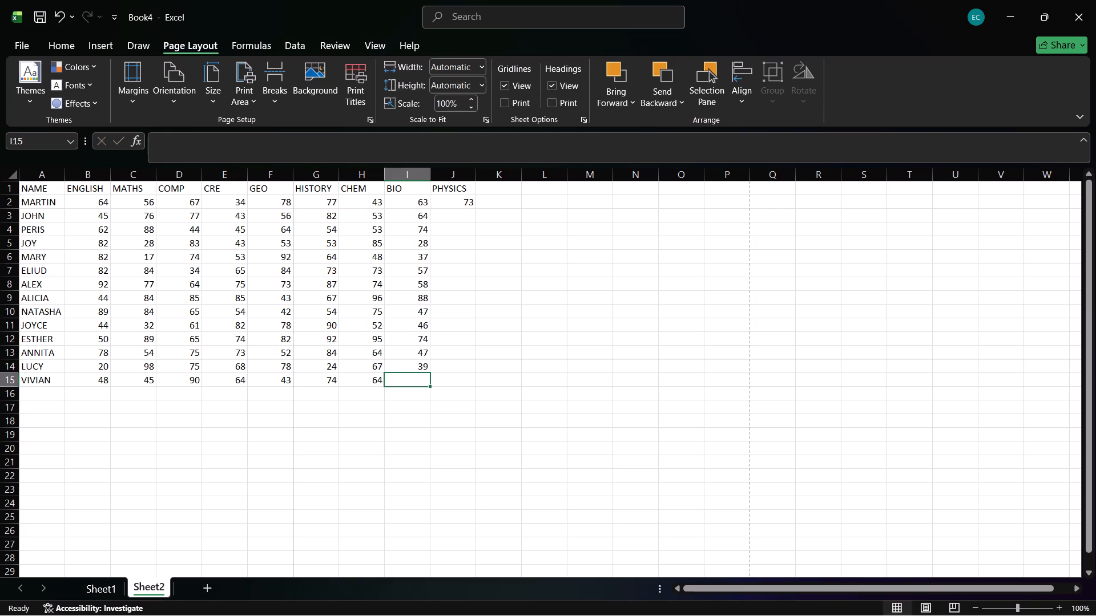
text(28)
key(Right)
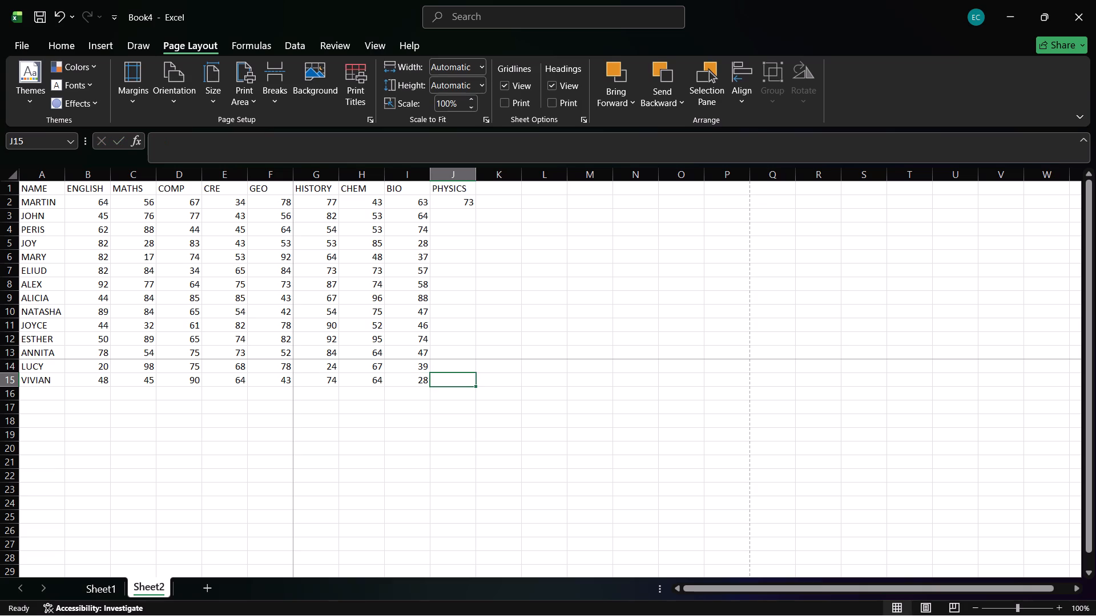
Enter the PHYSICS marks 56, 47, 46 and 58 for JOHN, PERIS, JOY and MARY in cells J3 to J6.
key(Up)
key(Up)
key(Up)
key(Up)
key(Up)
key(Up)
key(Up)
key(Up)
key(Up)
key(Up)
key(Up)
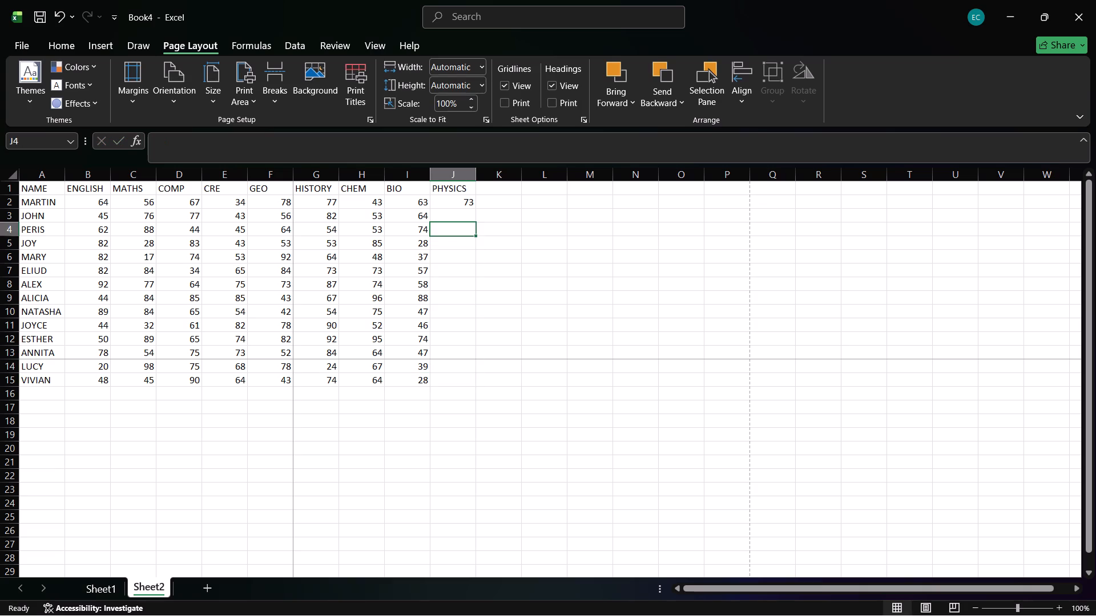
key(Up)
text(56)
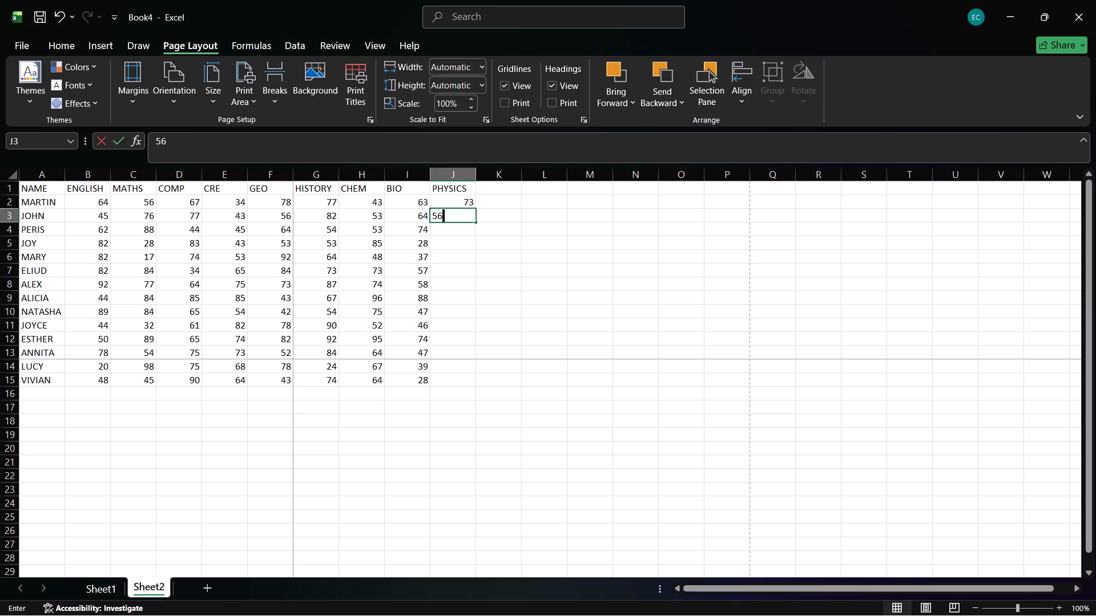
key(Return)
text(47)
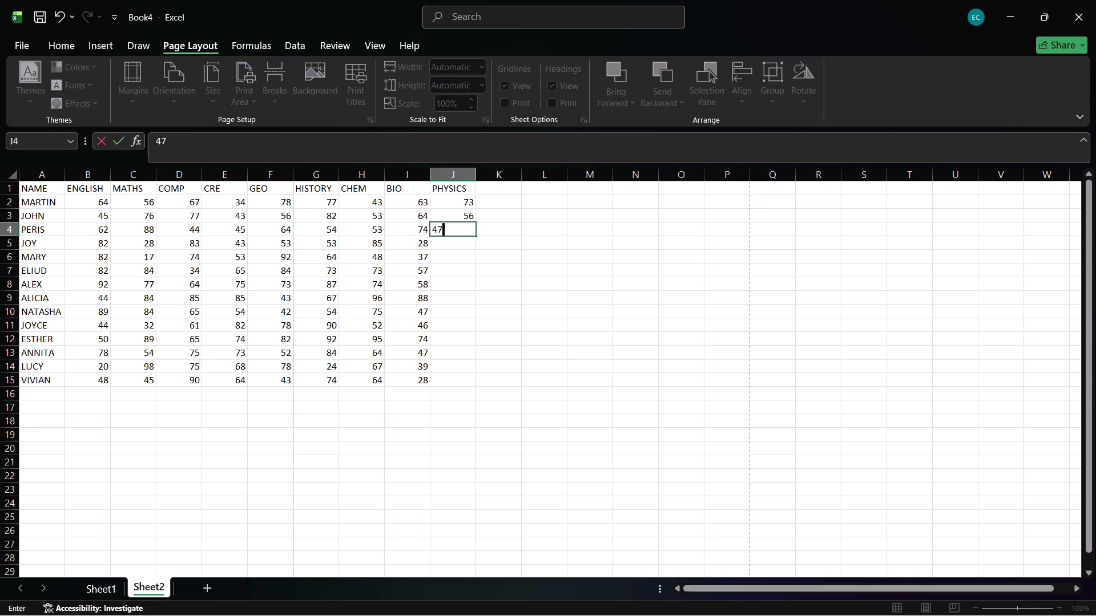
key(Return)
text(46)
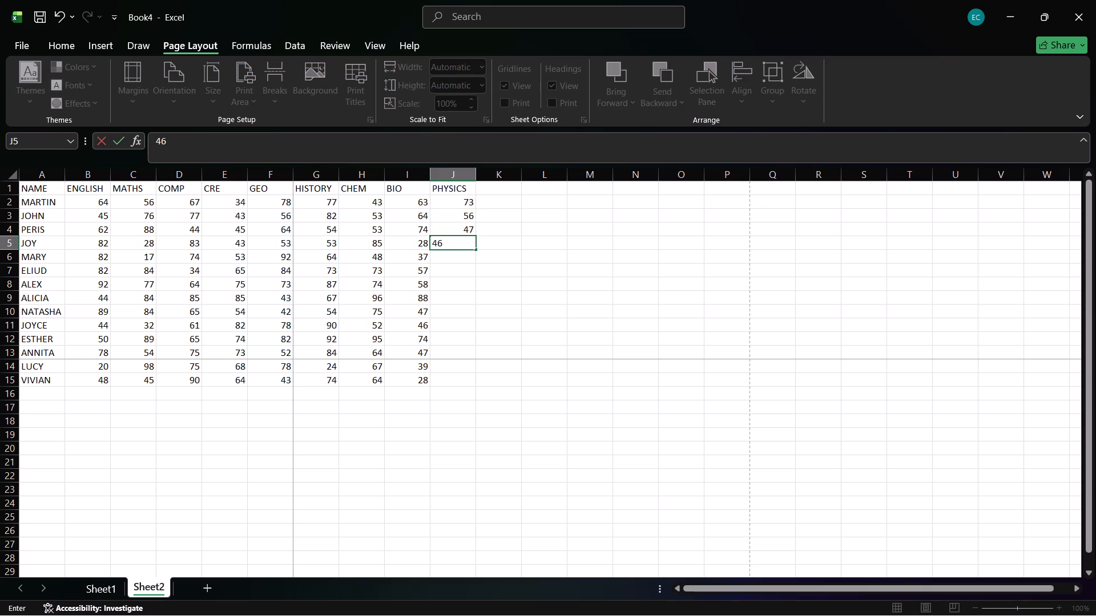
key(Return)
text(58)
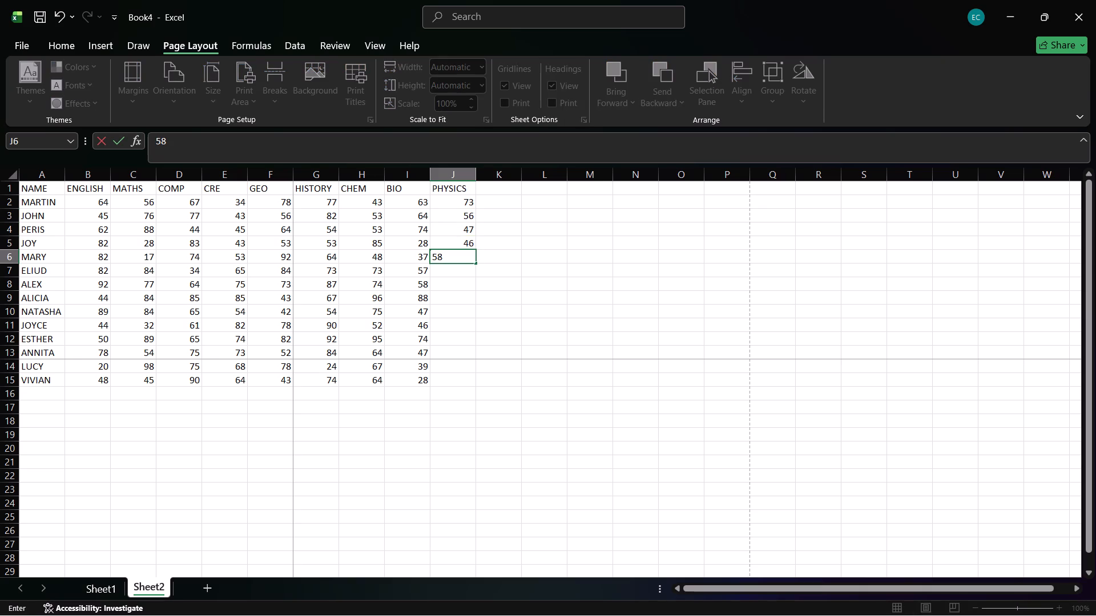
key(Return)
Continue the PHYSICS marks with 58, 46, 92 and 29 for ELIUD, ALEX, ALICIA and NATASHA in cells J7 to J10.
text(58)
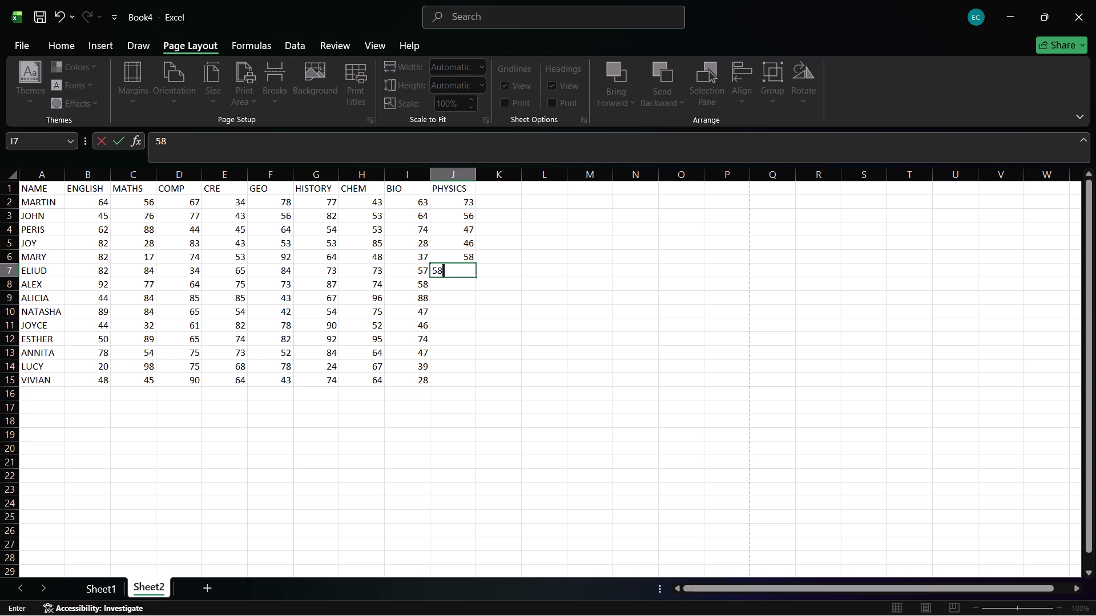
key(Return)
text(46)
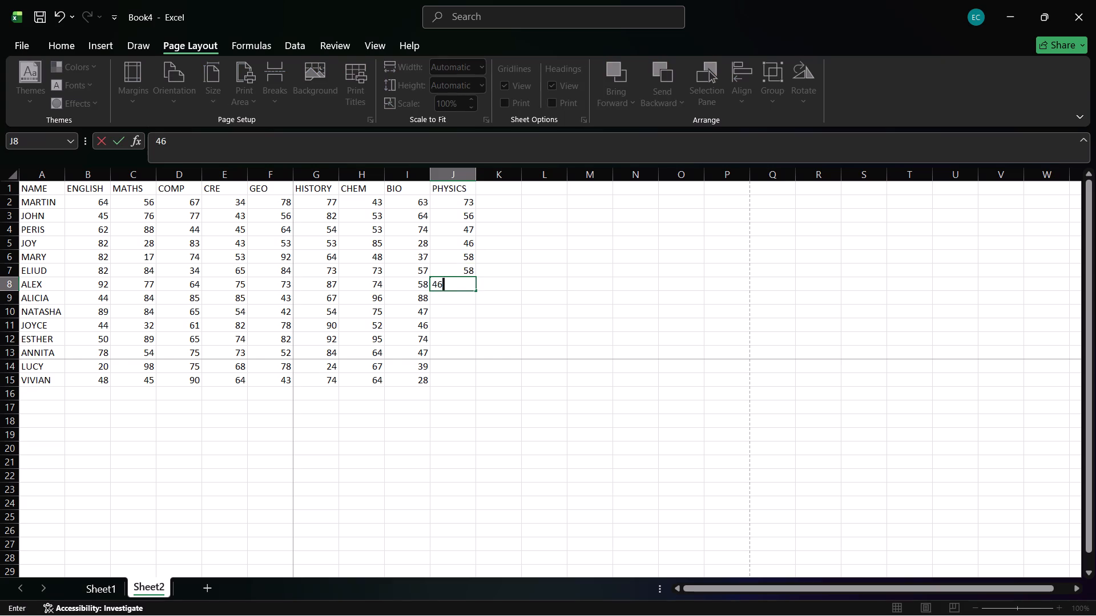
key(Return)
text(92)
key(Return)
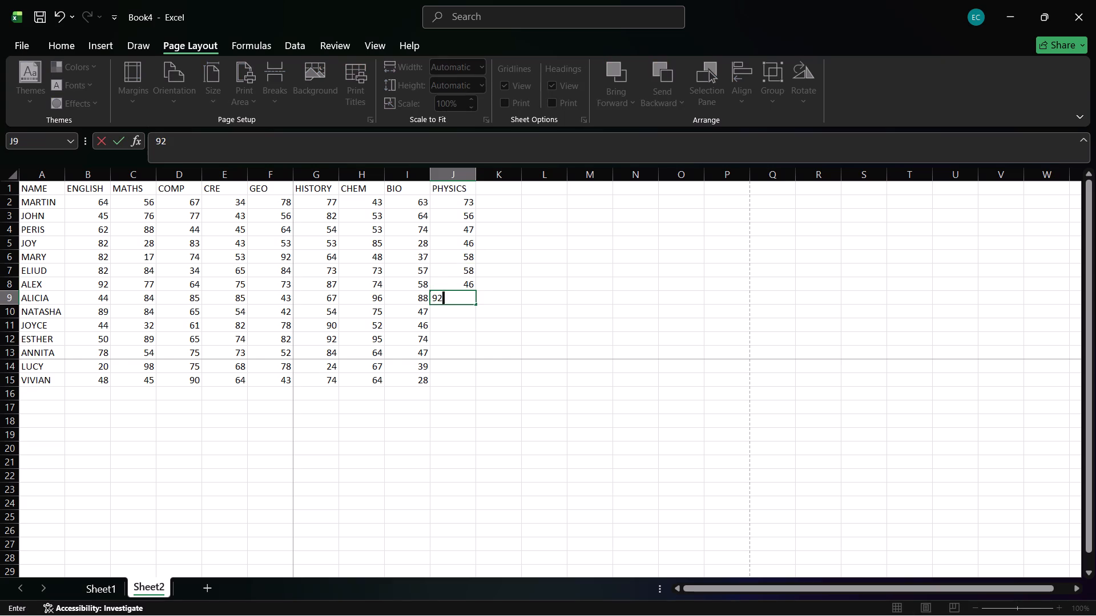
text(29)
key(Return)
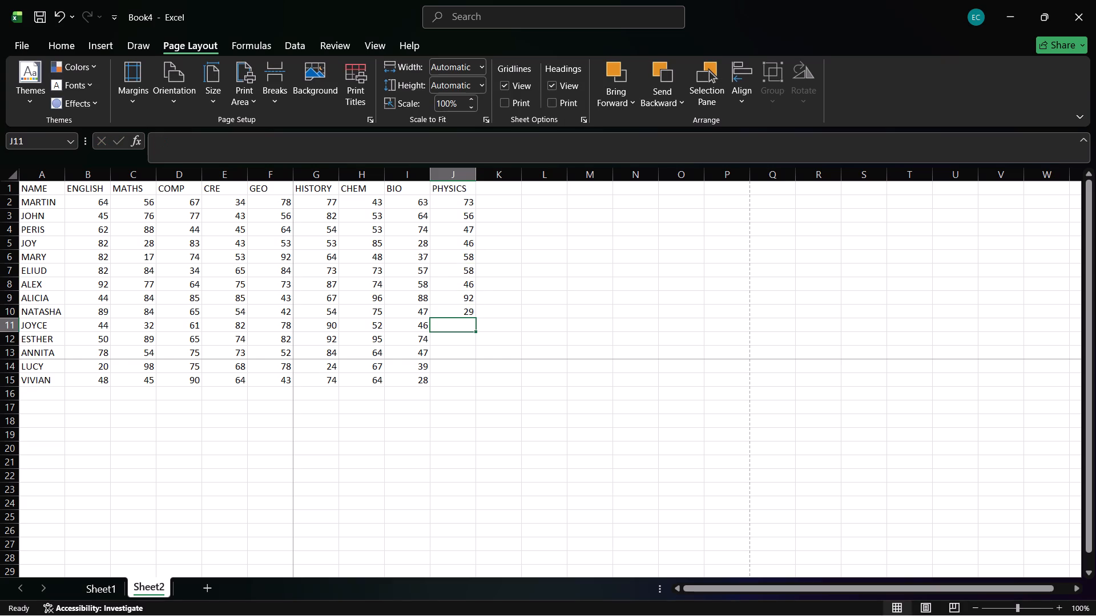
Fill the remaining PHYSICS marks 47, 38, 47, 83 and 38 for JOYCE, ESTHER, ANNITA, LUCY and VIVIAN in cells J11 to J15.
text(47)
key(Return)
text(38)
key(Return)
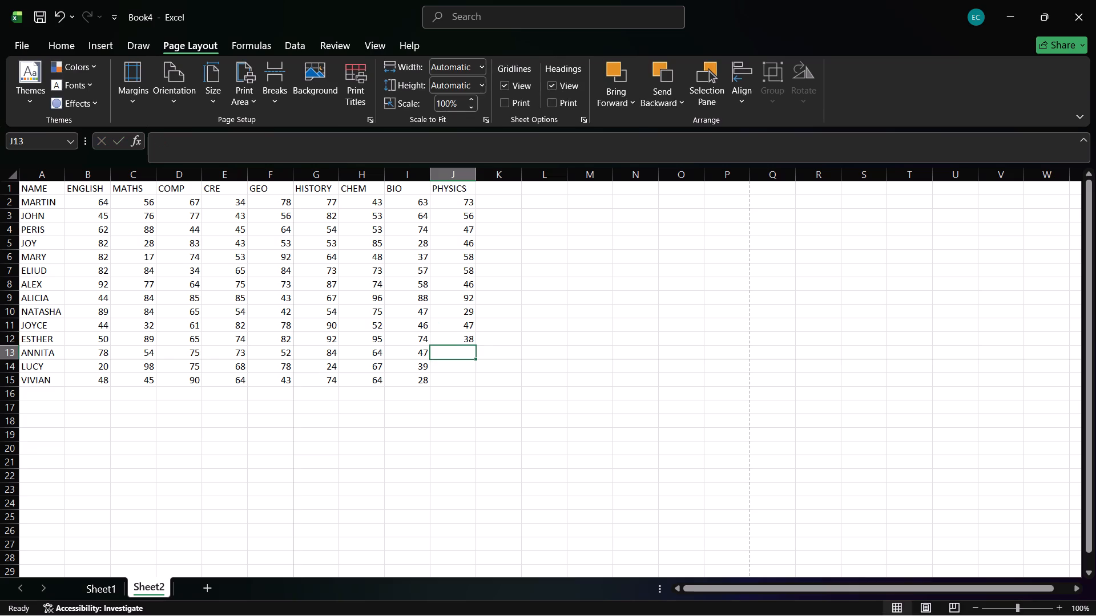
text(47)
key(Return)
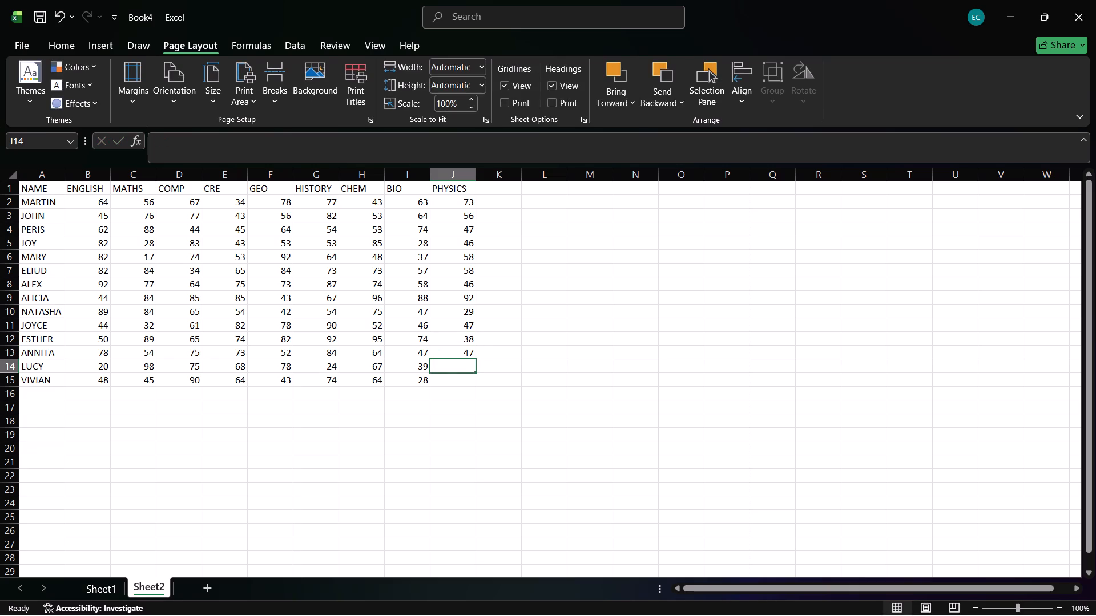
text(83)
key(Return)
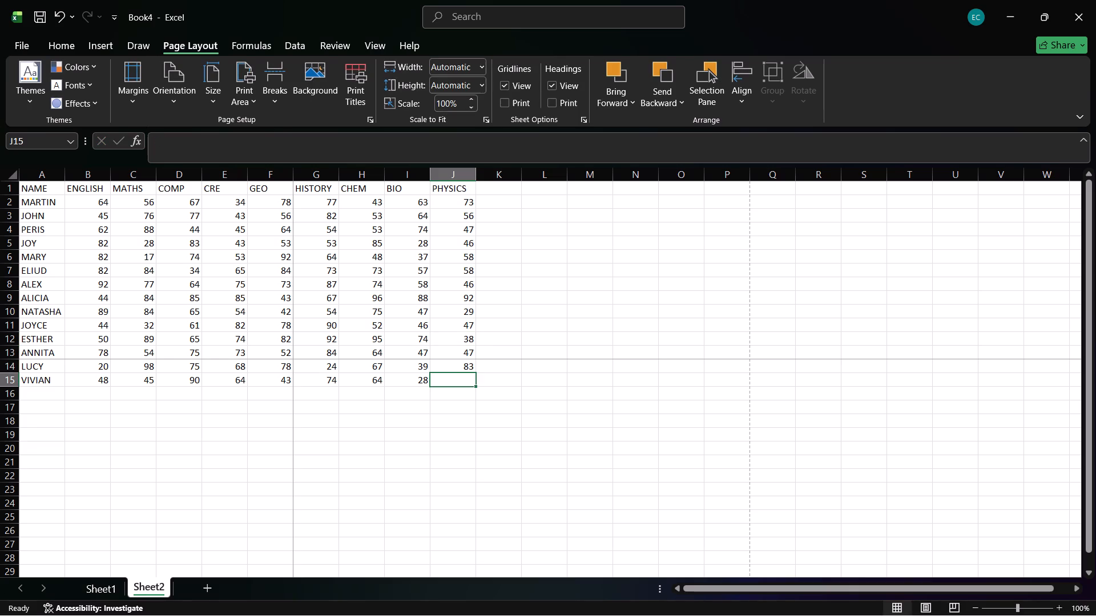
text(38)
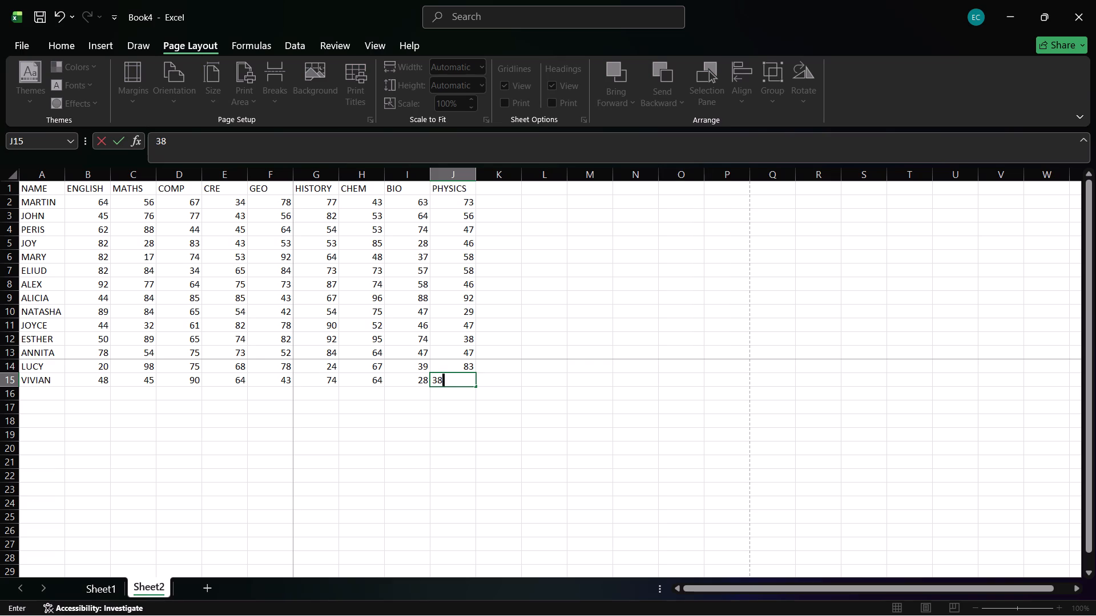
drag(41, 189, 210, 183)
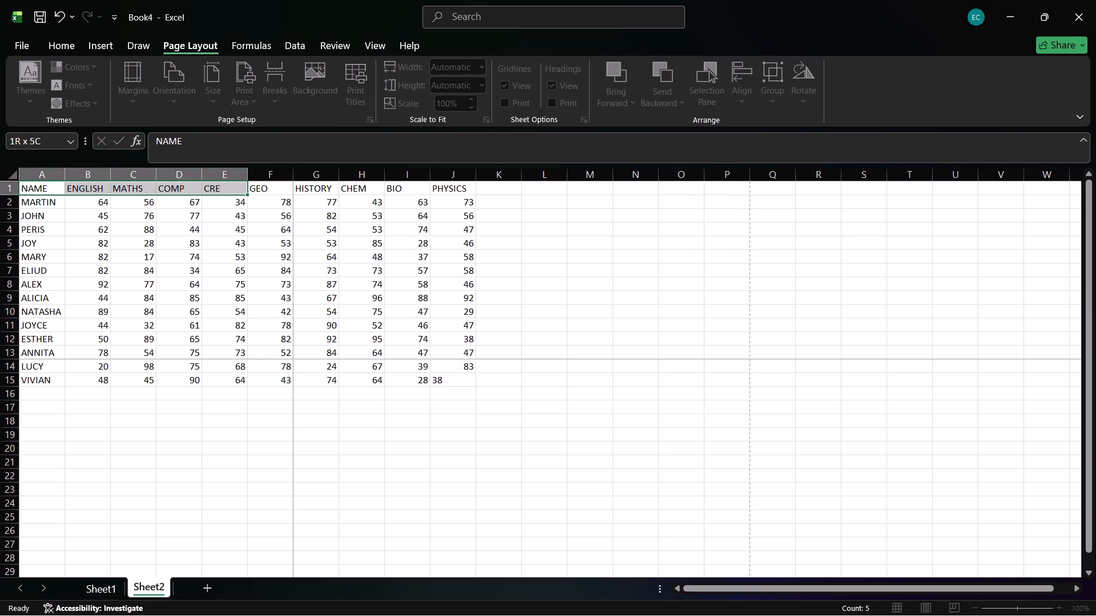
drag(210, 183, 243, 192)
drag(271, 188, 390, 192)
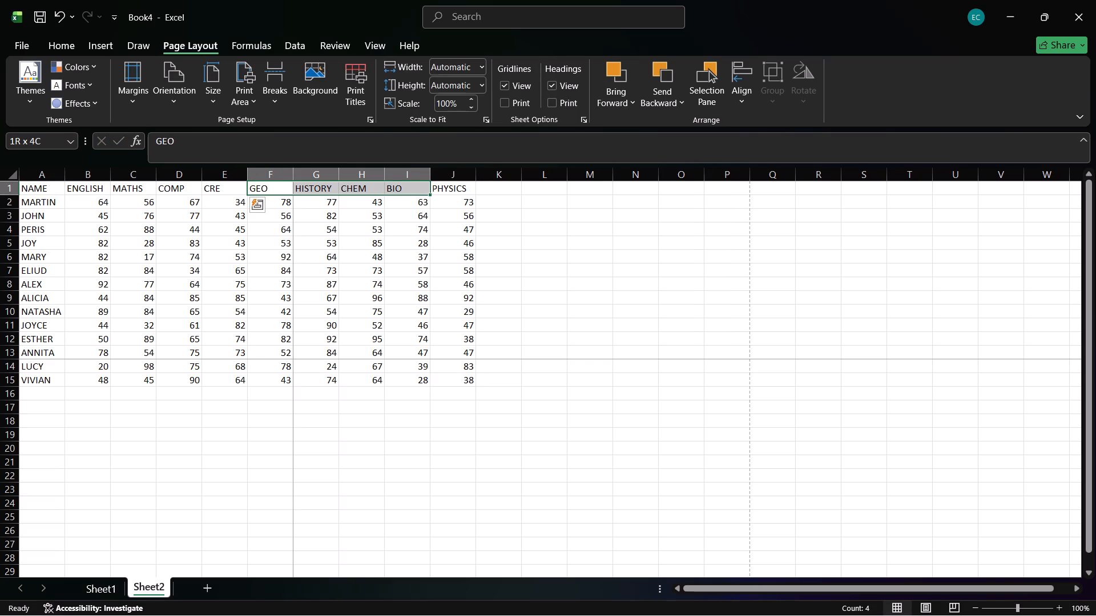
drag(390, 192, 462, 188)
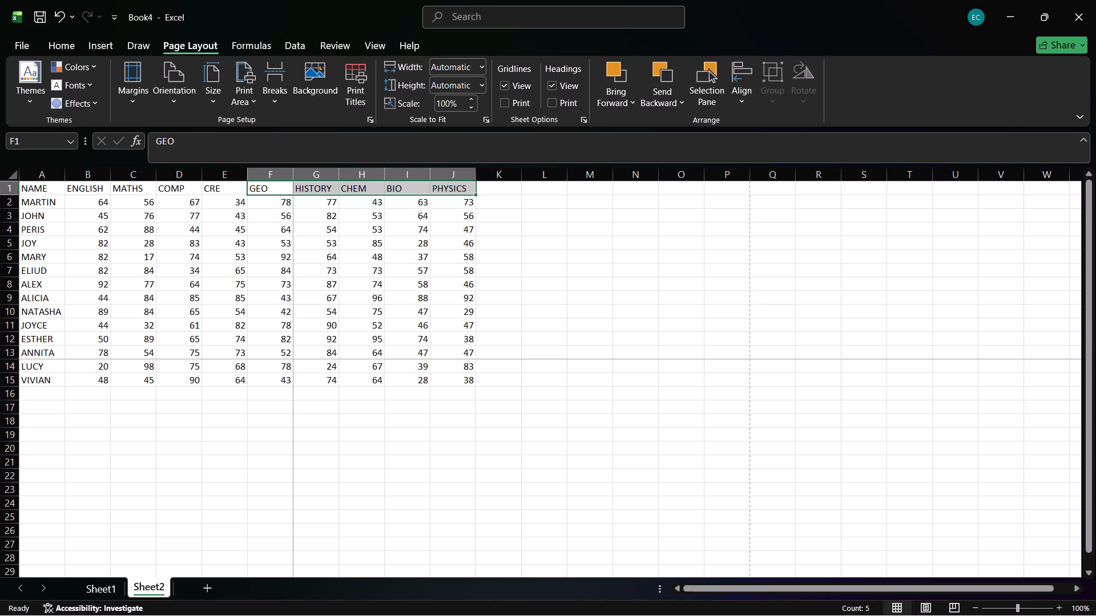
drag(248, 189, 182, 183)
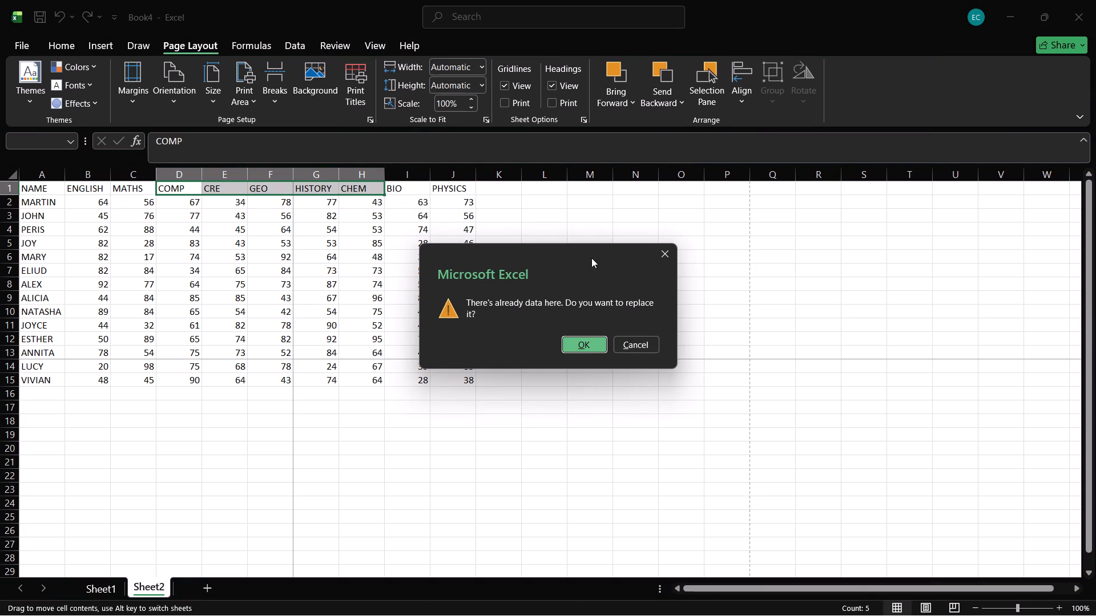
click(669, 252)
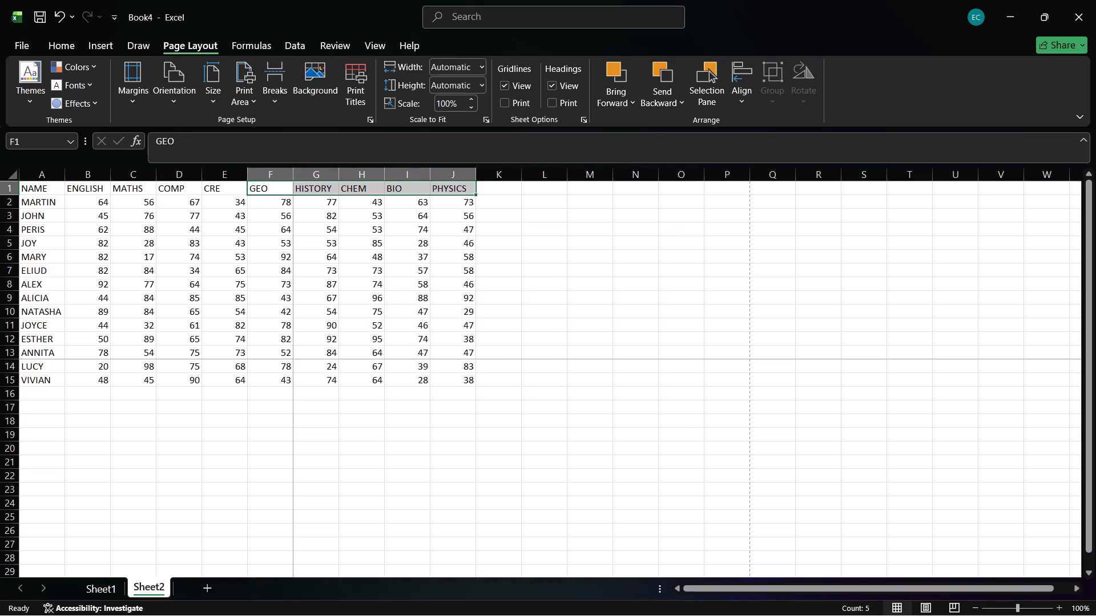
Make the header row bold from NAME to PHYSICS in cells A1 to J1.
drag(38, 186, 212, 188)
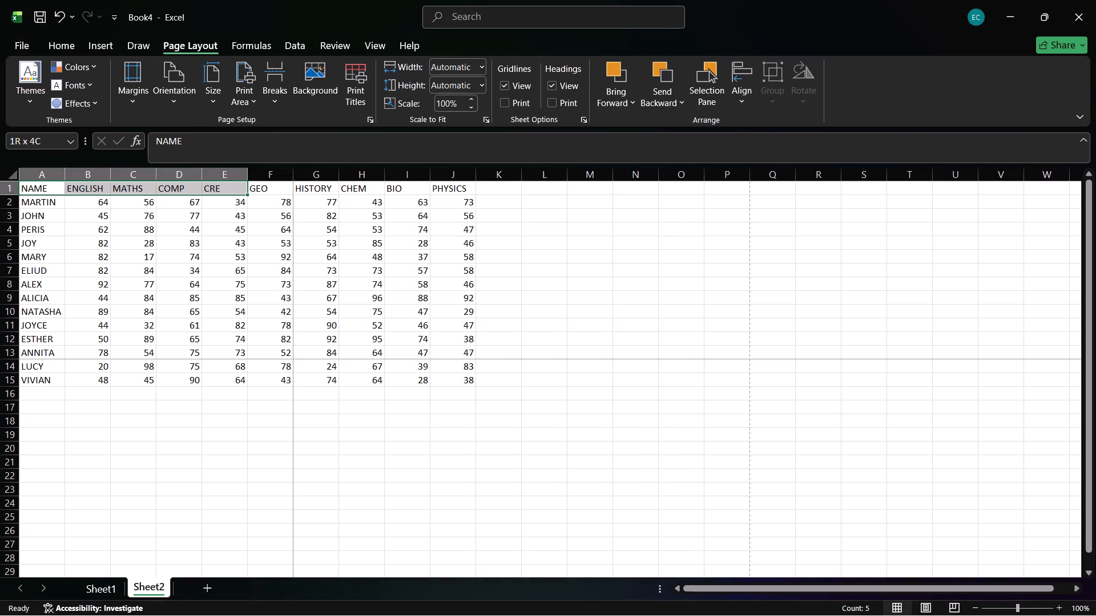
drag(212, 188, 456, 180)
key(ctrl+b)
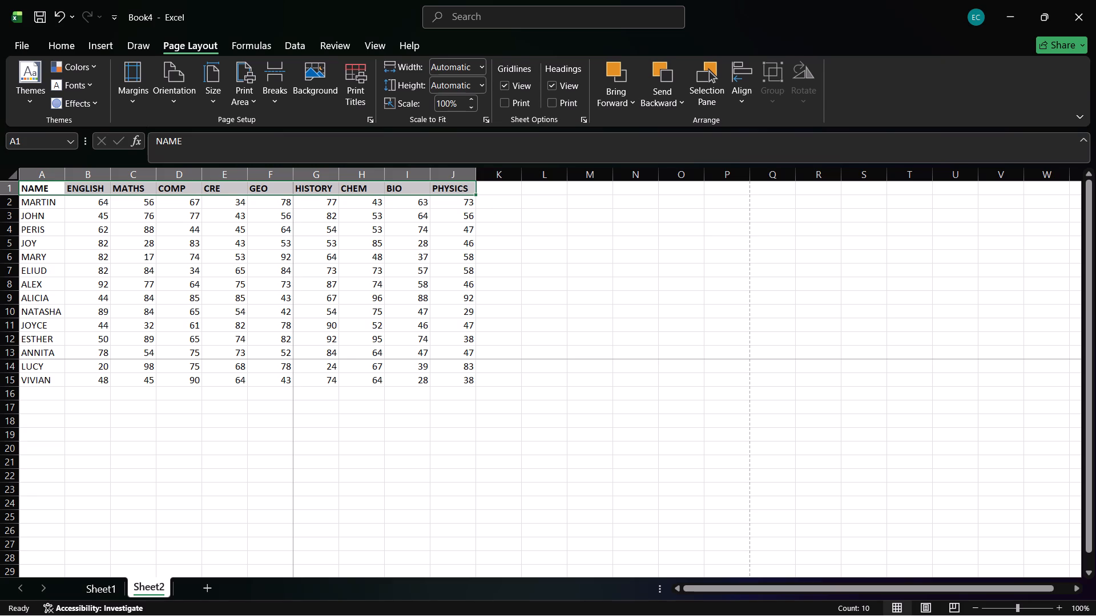
Make the student names bold from MARTIN to VIVIAN in cells A2 to A15.
drag(22, 206, 24, 375)
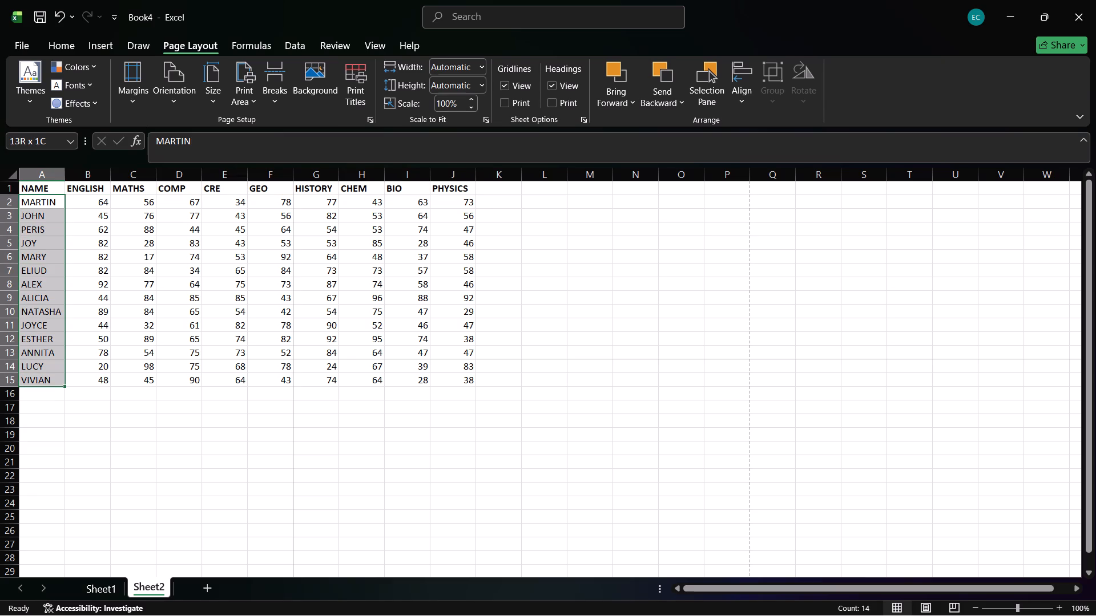
drag(24, 375, 25, 376)
key(ctrl+b)
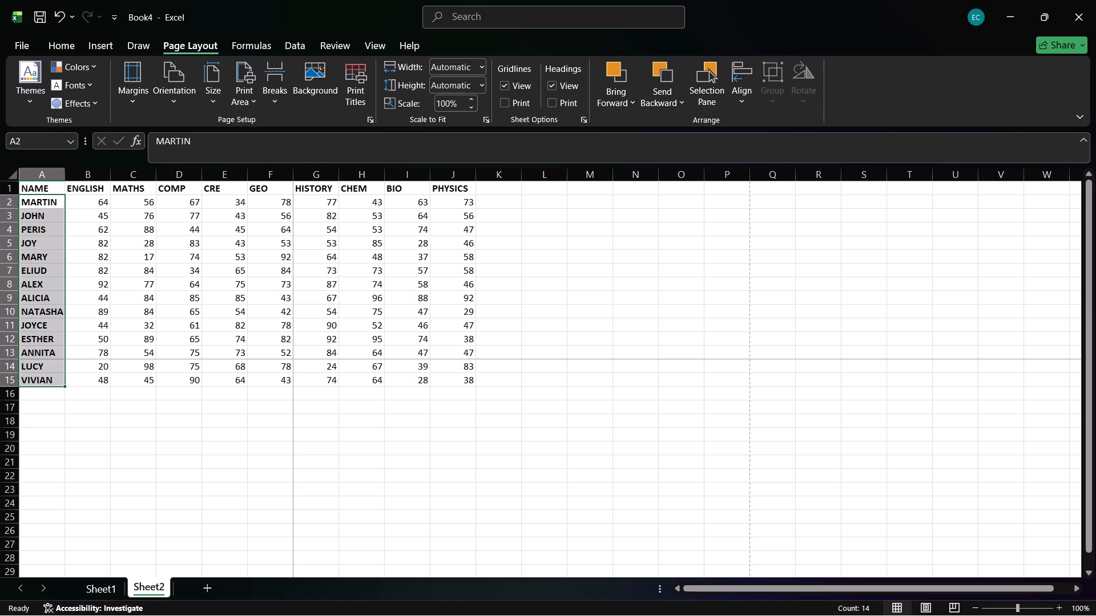
Add a TOTAL column header in cell K1, beside PHYSICS.
click(507, 185)
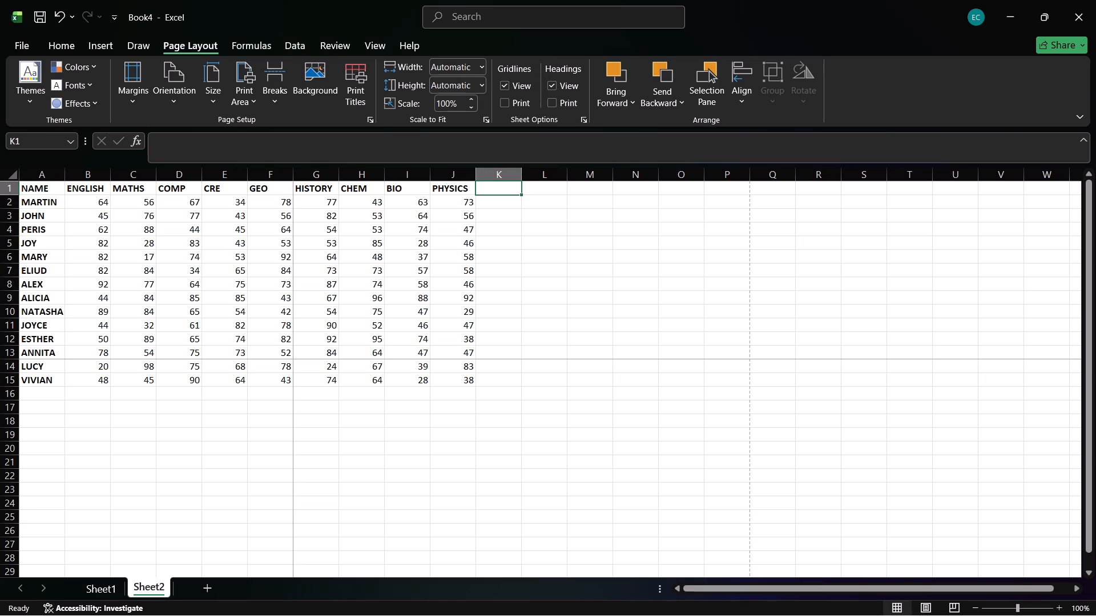
text(TO)
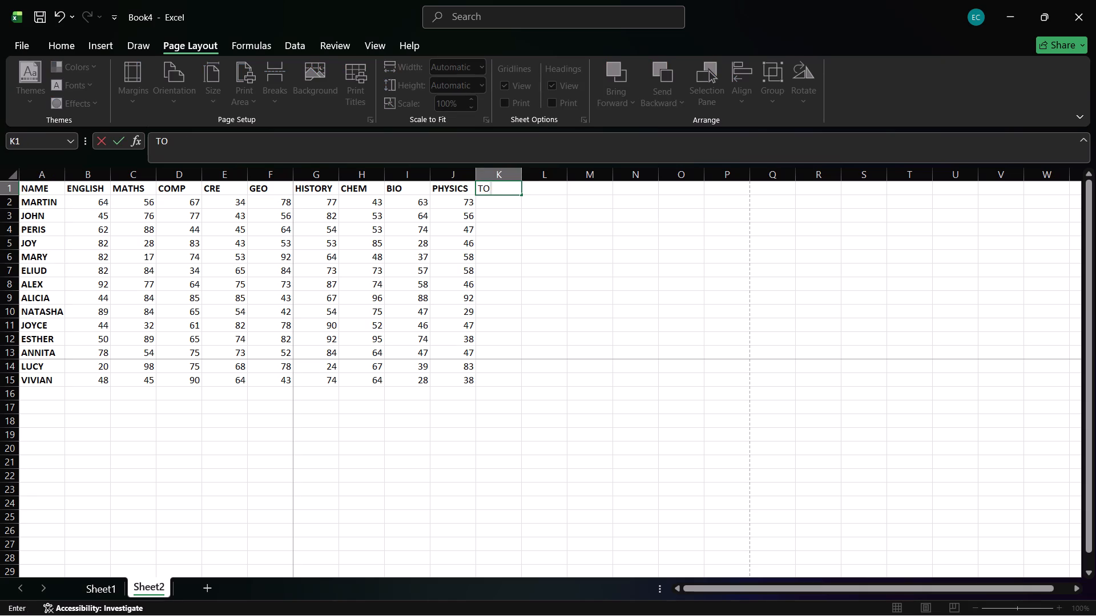
text(TAL)
key(Down)
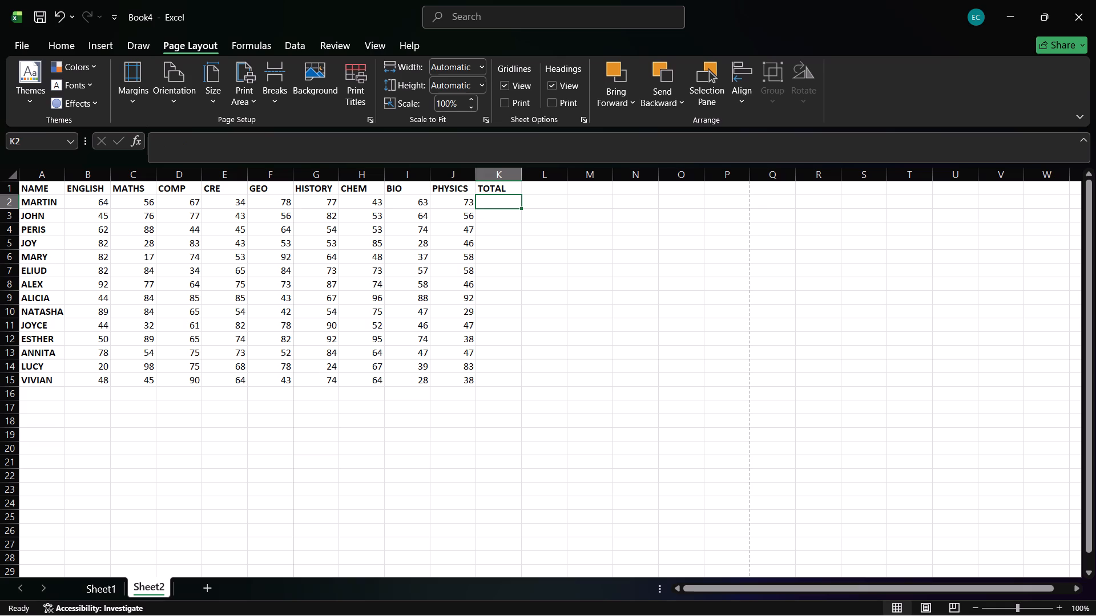
Calculate MARTIN's total marks in cell K2 with the formula =SUM(B2:J2).
key(equal)
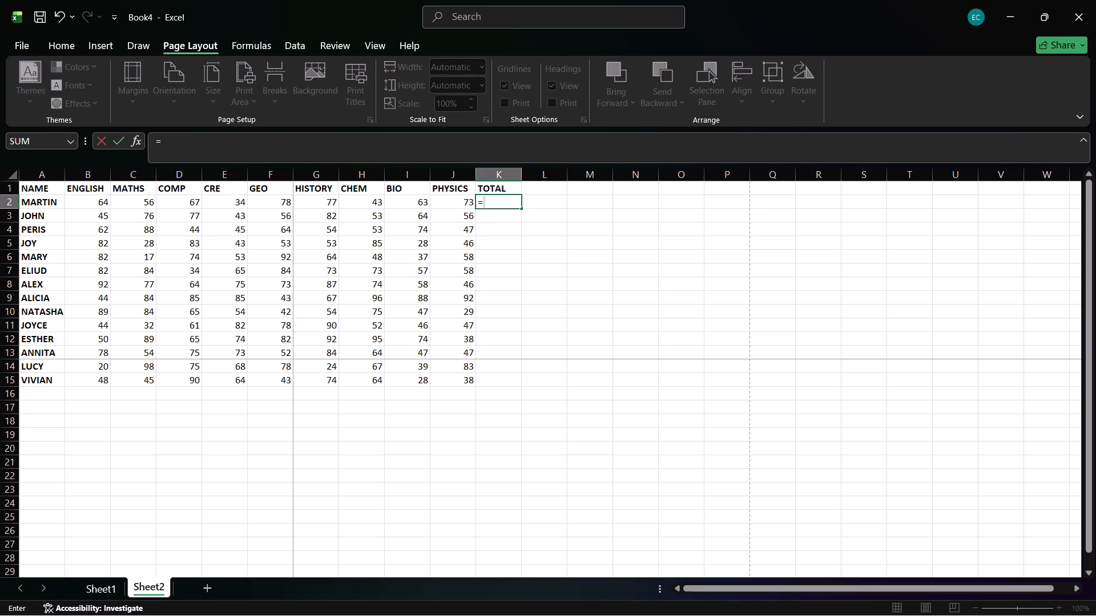
text(SUM)
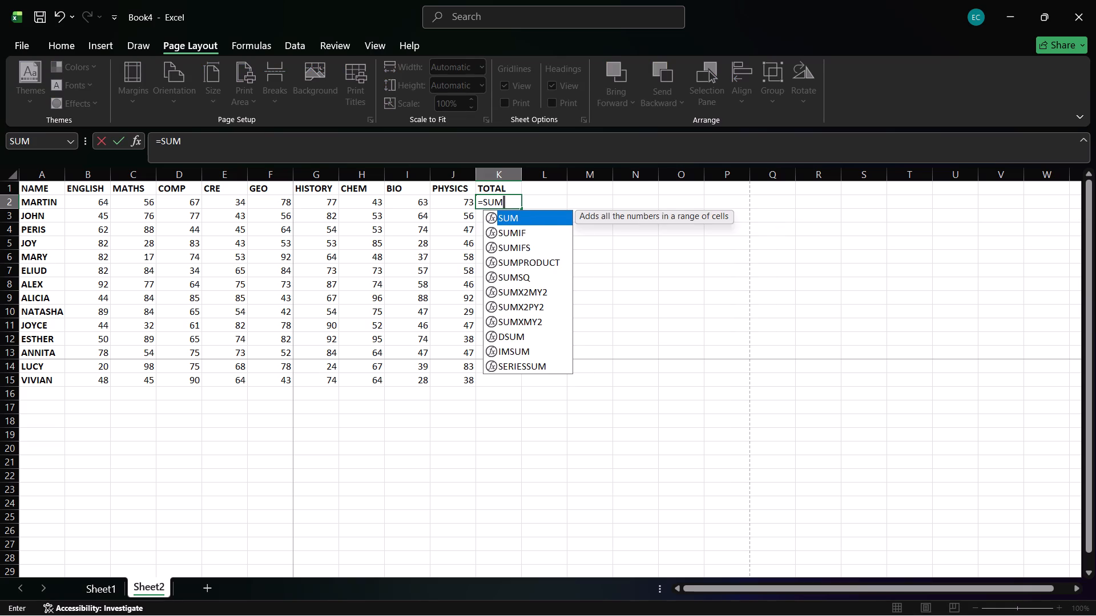
key(shift+parenleft)
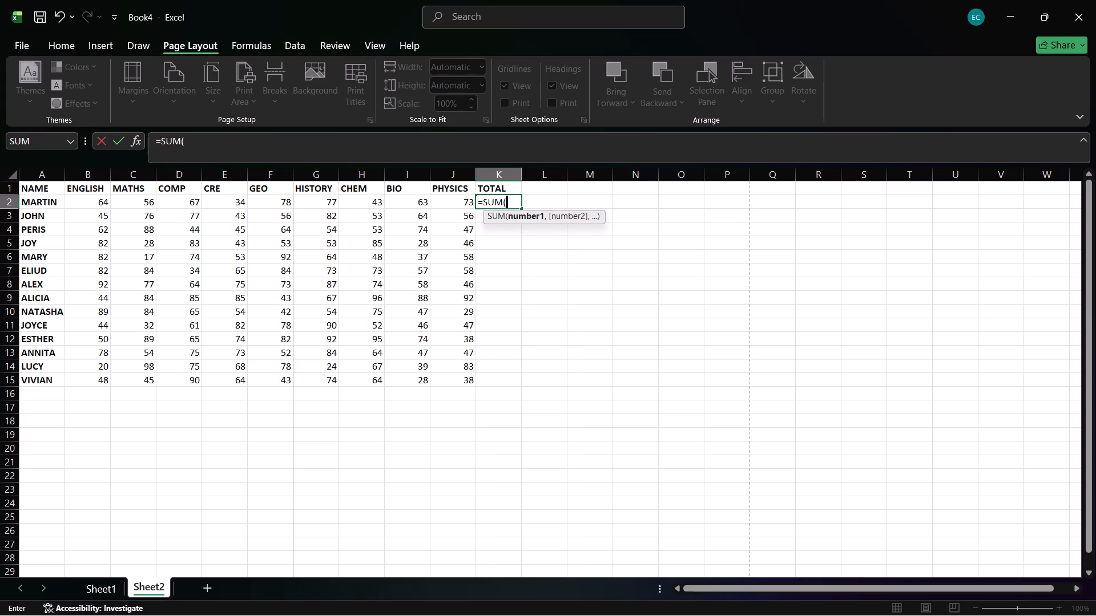
text(B2)
key(shift+colon)
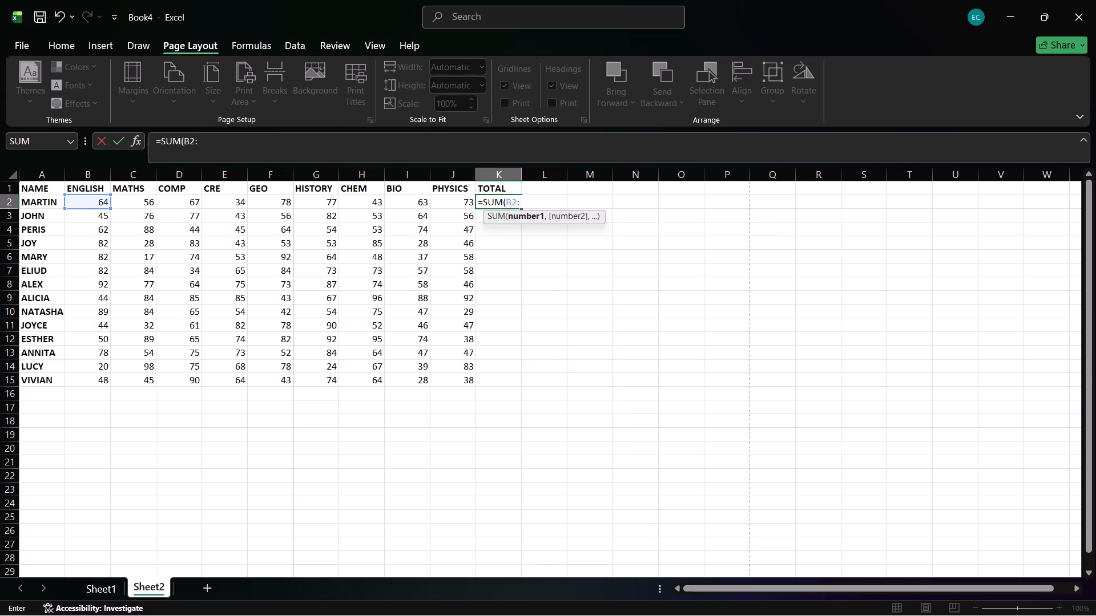
text(J2)
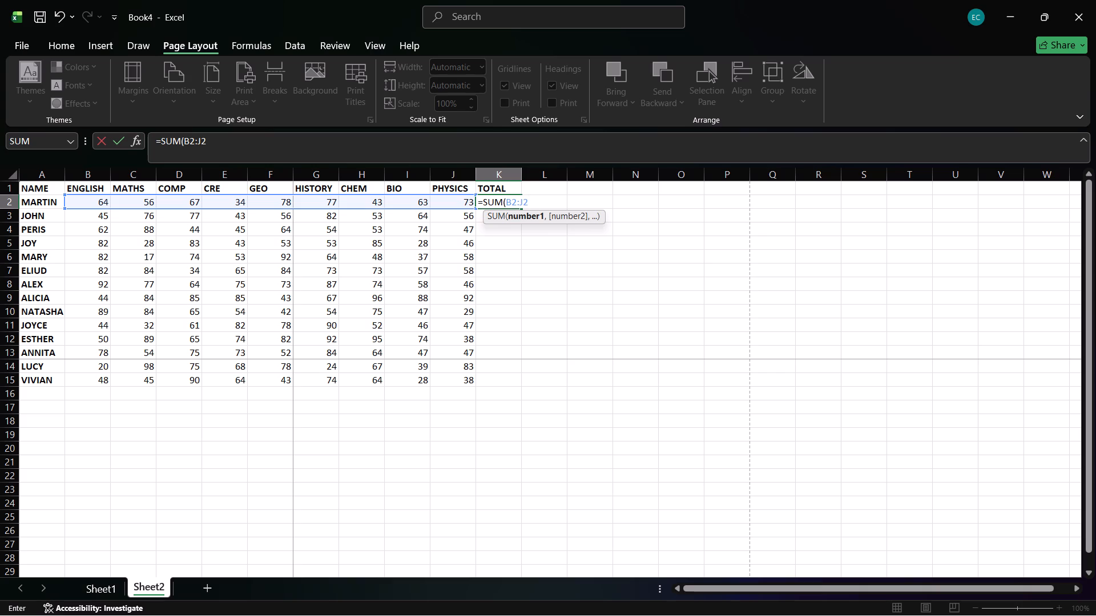
key(shift+parenright)
key(Return)
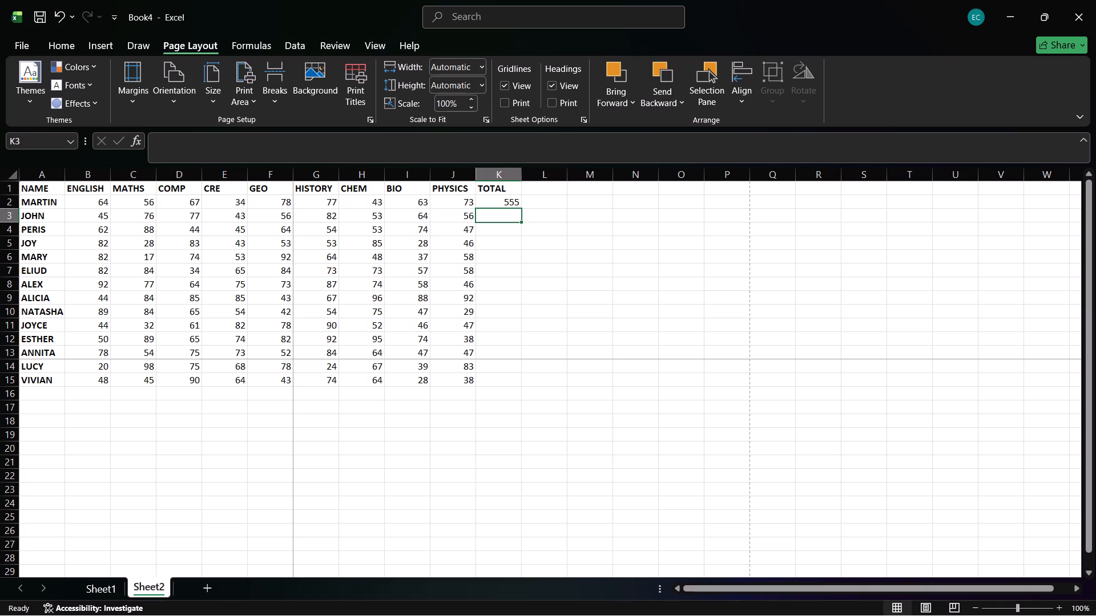
Fill MARTIN's total formula down the TOTAL column from K2 to K15, through VIVIAN's row.
click(503, 200)
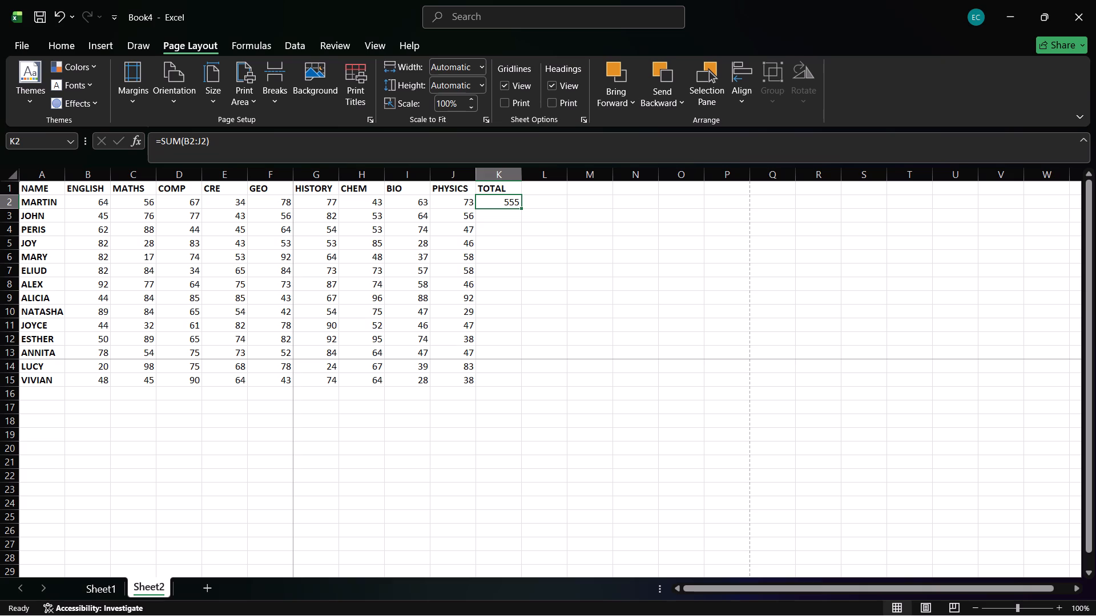
drag(520, 205, 501, 327)
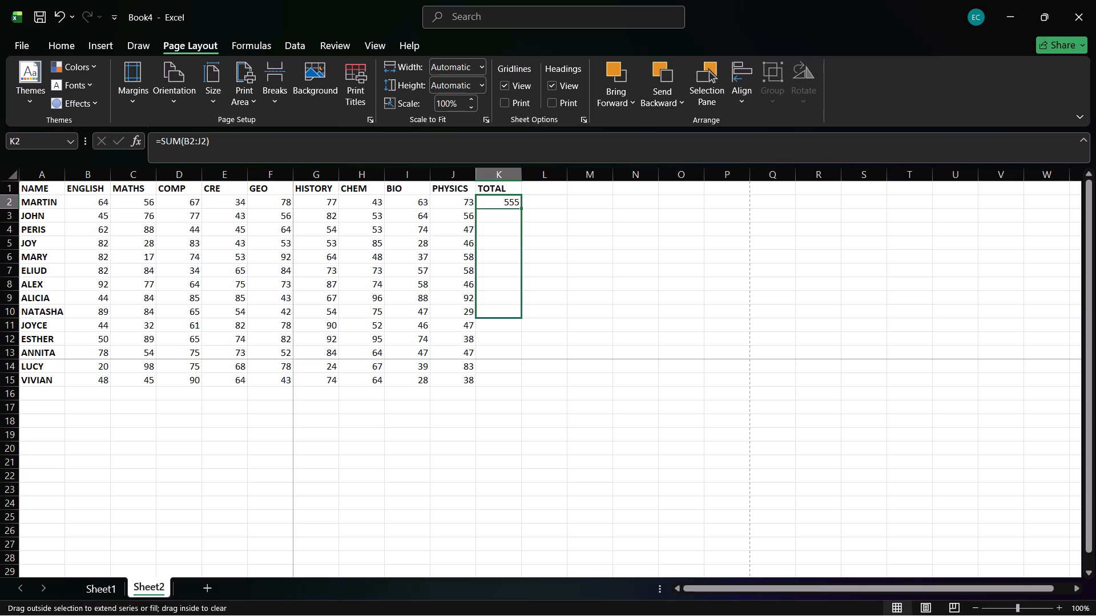
drag(501, 327, 518, 381)
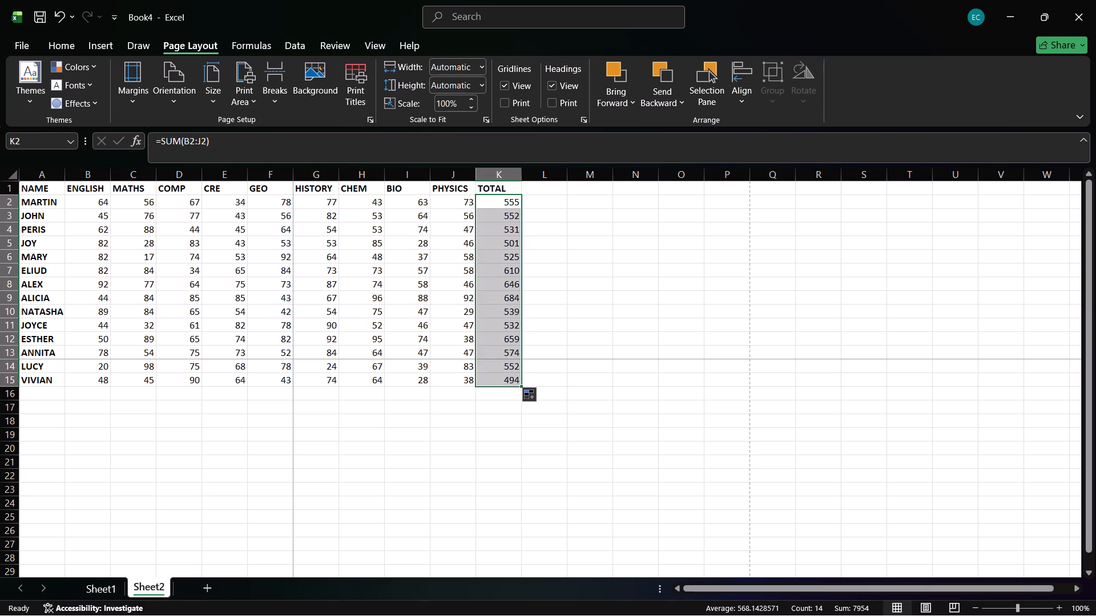
Add an AVERAGE column header in cell L1, beside TOTAL.
click(546, 189)
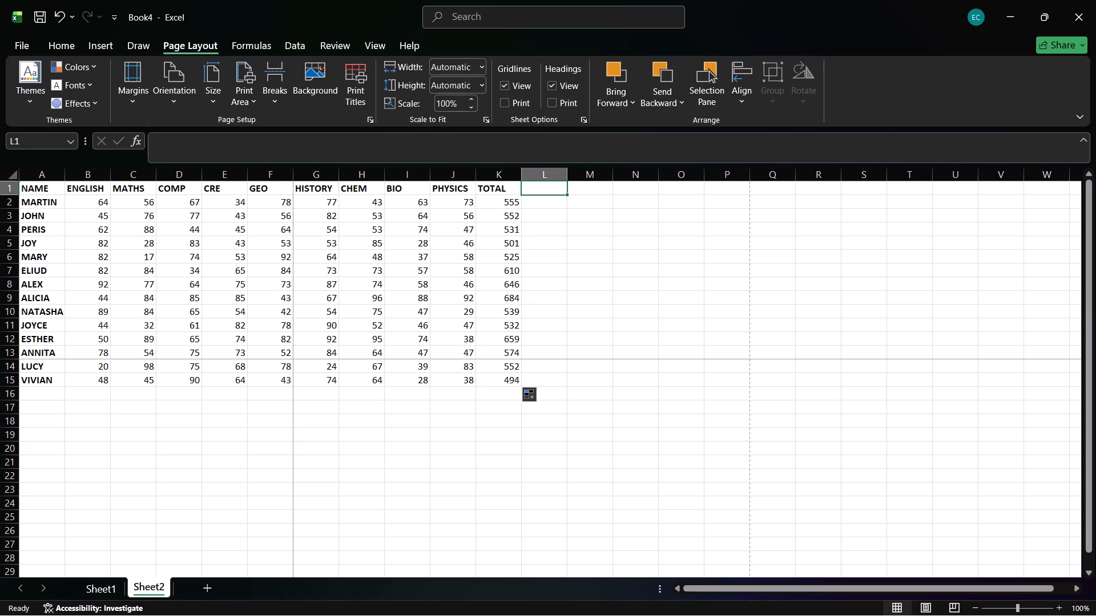
click(545, 192)
text(AVERAGE)
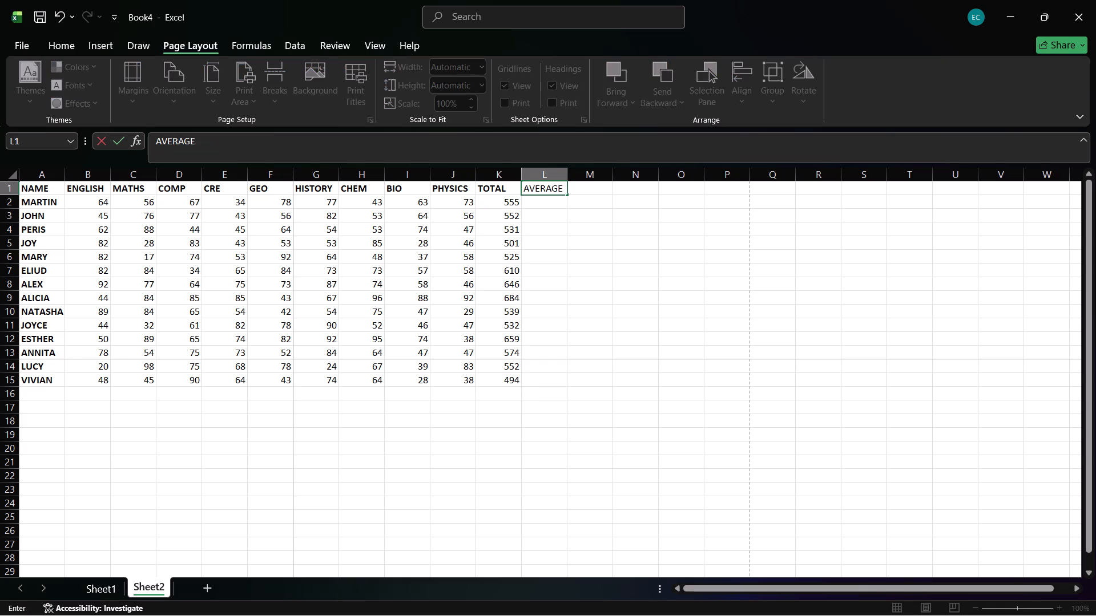
key(Return)
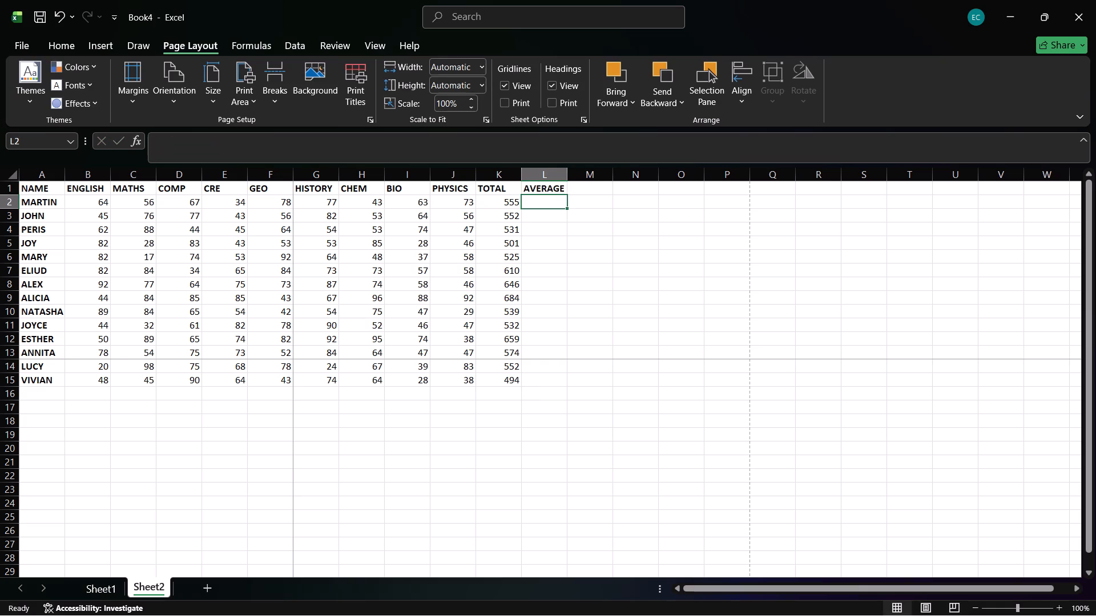
Calculate MARTIN's average mark in cell L2 with the formula =AVERAGE(B2:J2).
key(minus)
key(BackSpace)
key(equal)
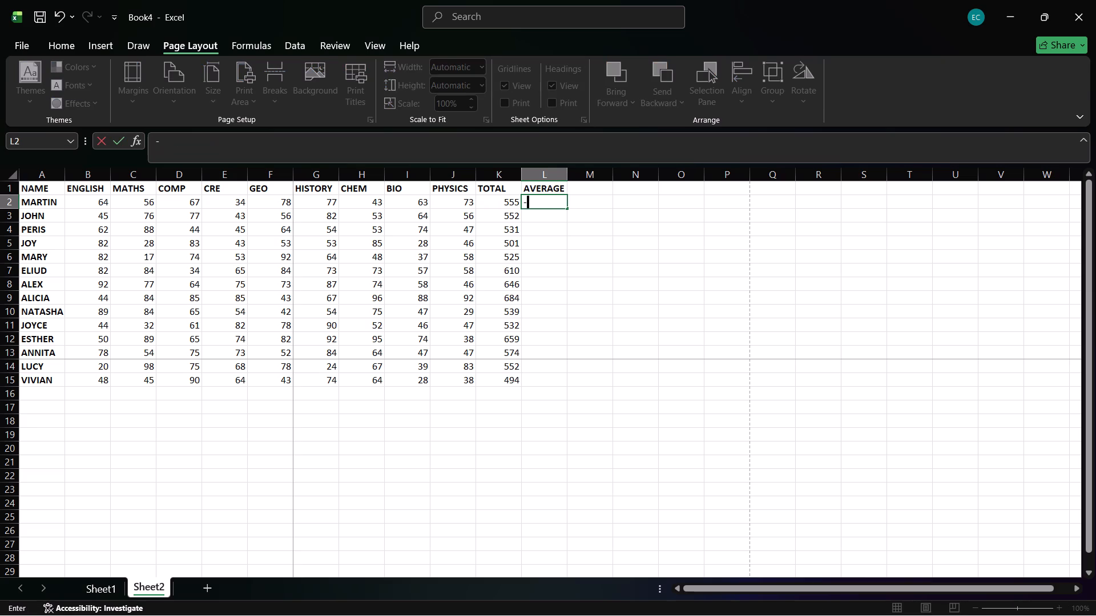
key(a)
key(v)
key(e)
key(r)
text(AGE)
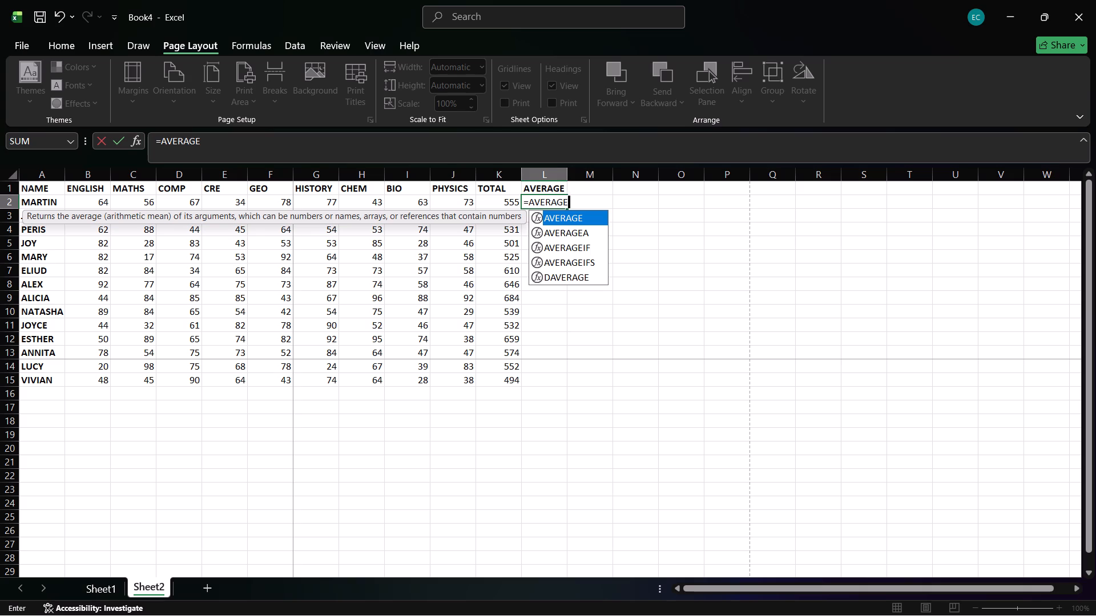
key(shift+parenleft)
text(B2)
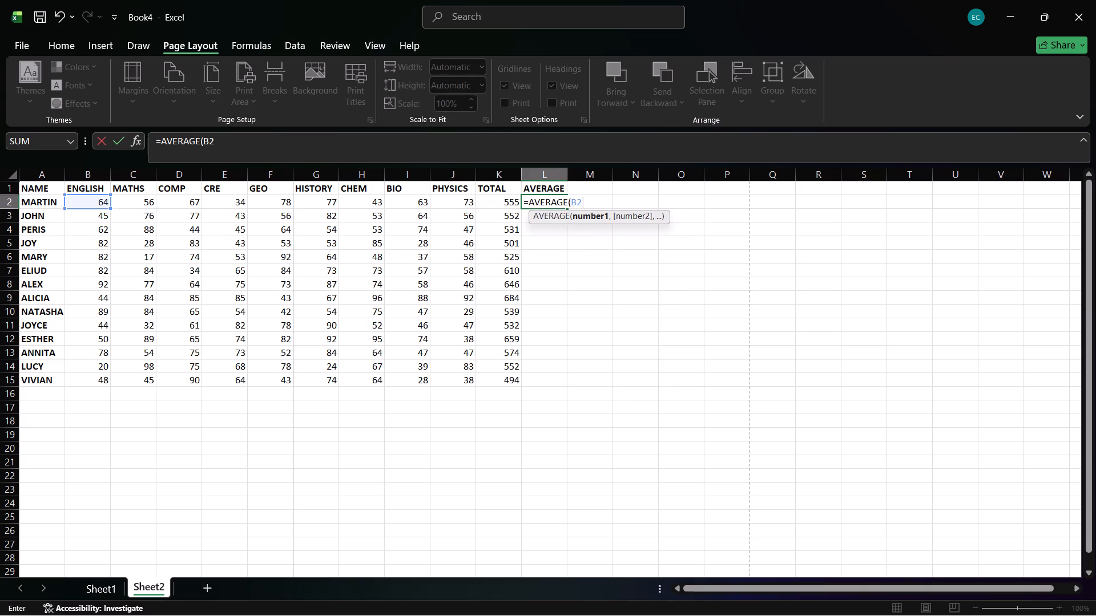
key(shift+colon)
text(J2)
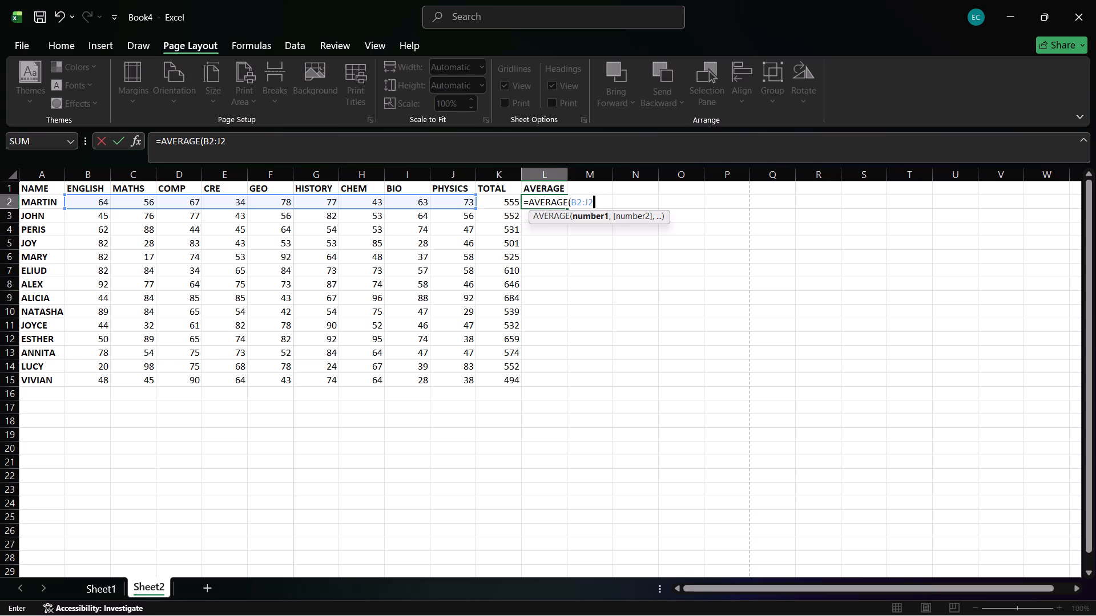
key(shift+parenright)
key(Return)
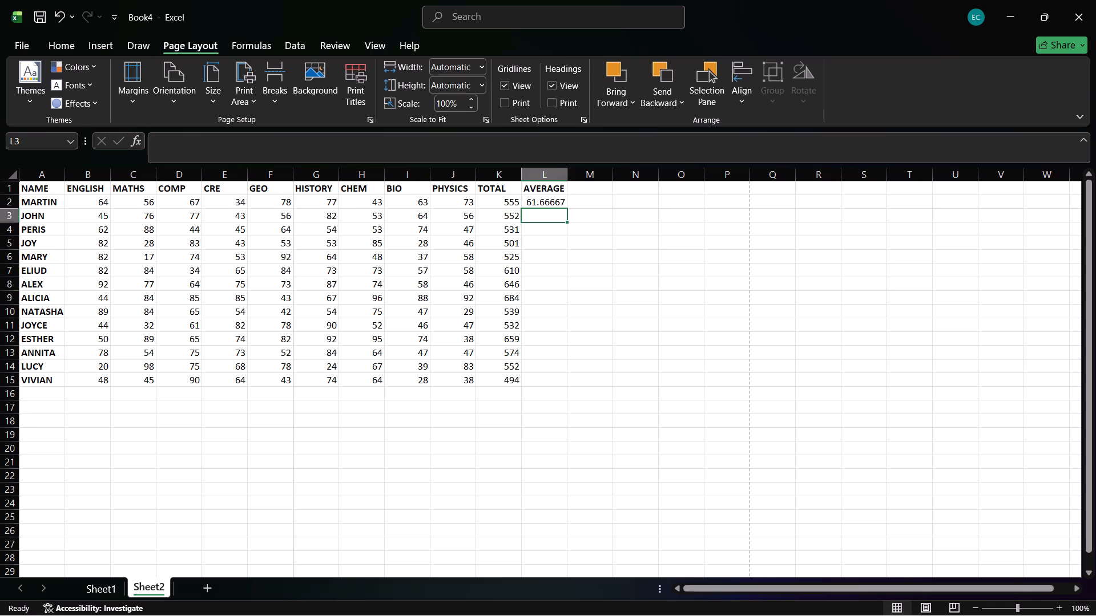
Fill MARTIN's average formula down the AVERAGE column from L2 to L15, through VIVIAN's row.
click(554, 202)
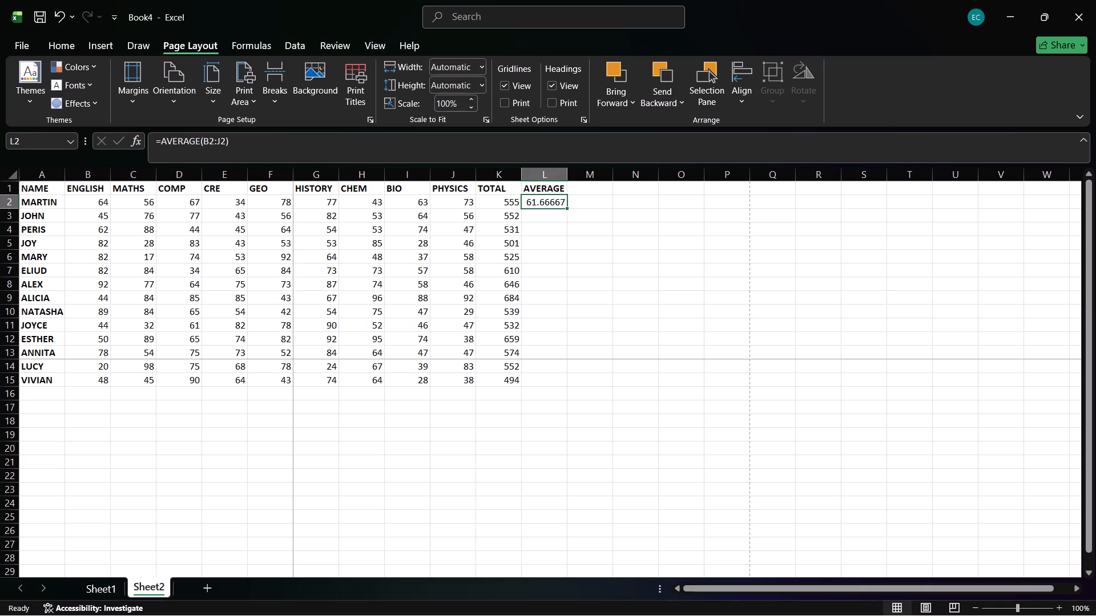
drag(565, 208, 563, 277)
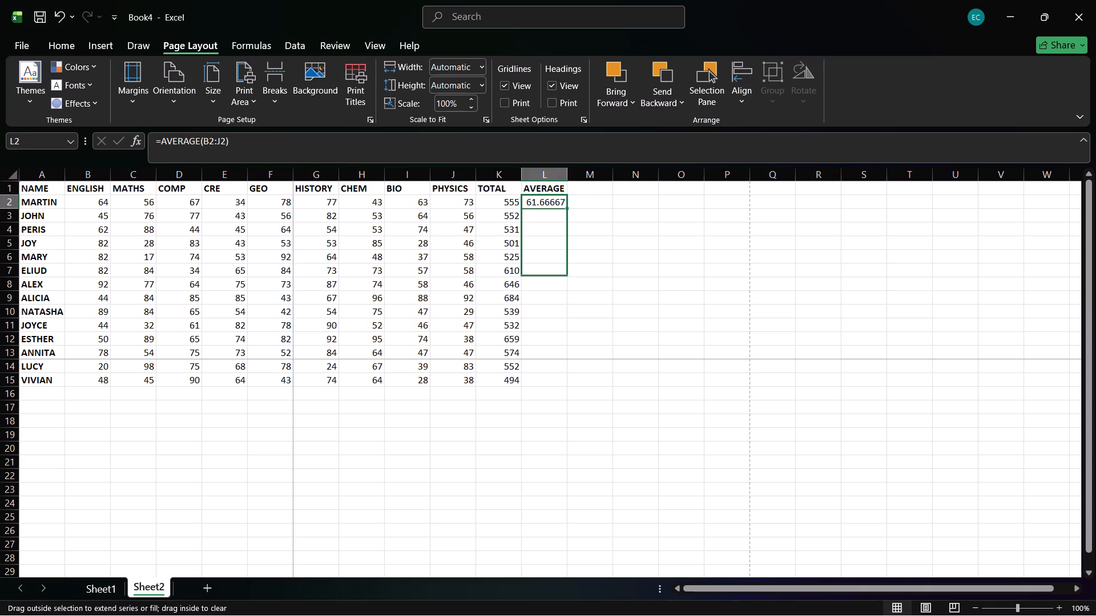
drag(563, 277, 567, 386)
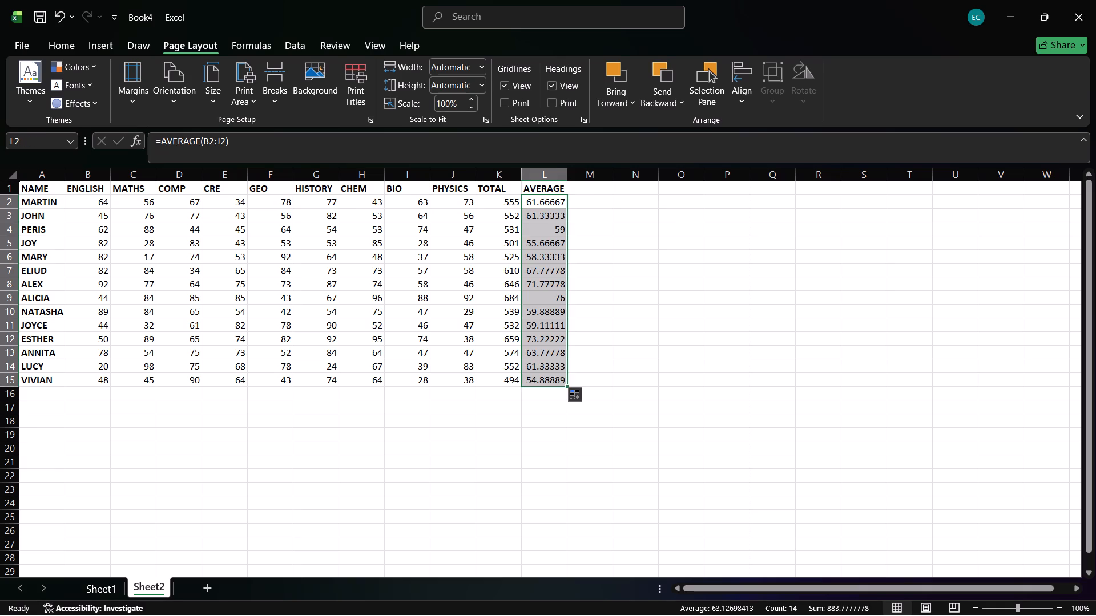
Add a RANK column header in cell M1, beside AVERAGE.
click(587, 188)
text(RA)
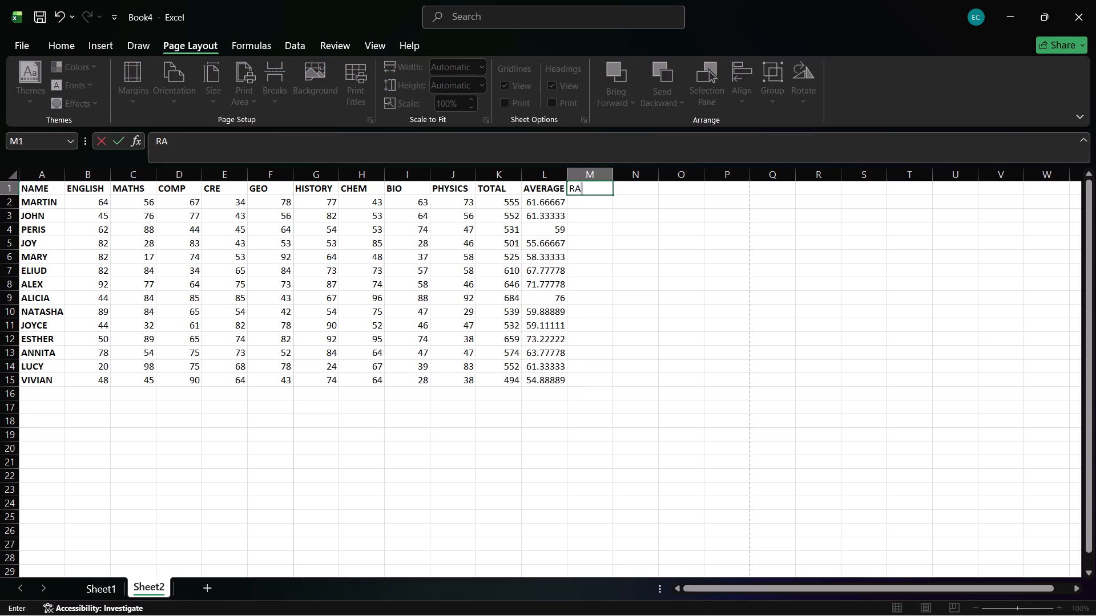
text(NK)
key(Return)
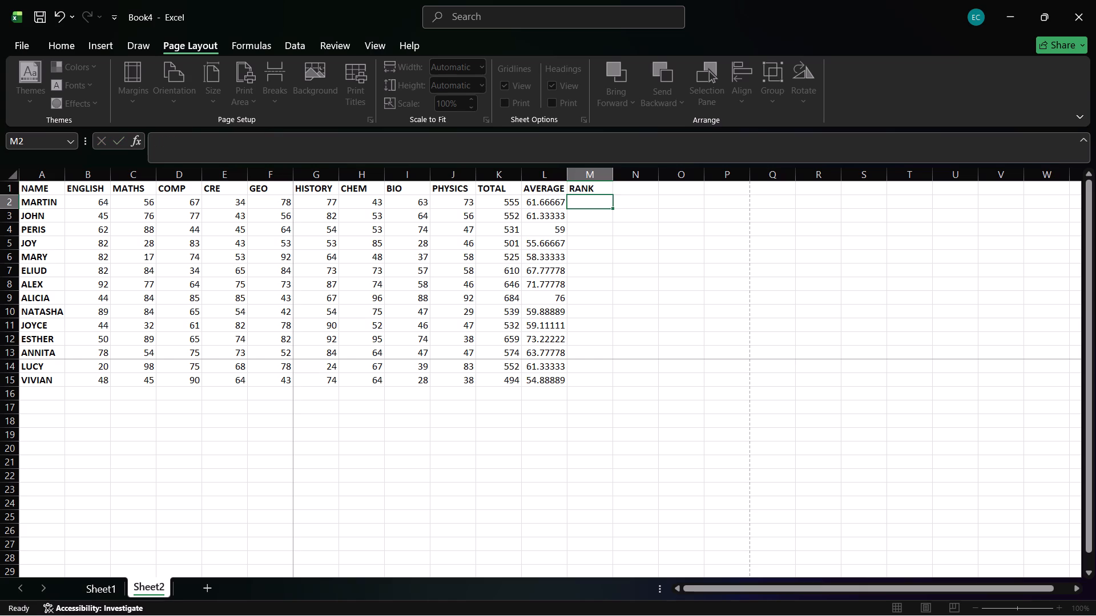
Calculate MARTIN's rank by TOTAL in descending order in cell M2 with the formula =RANK(K2,$K$2:$K$15,0).
text(=RANK)
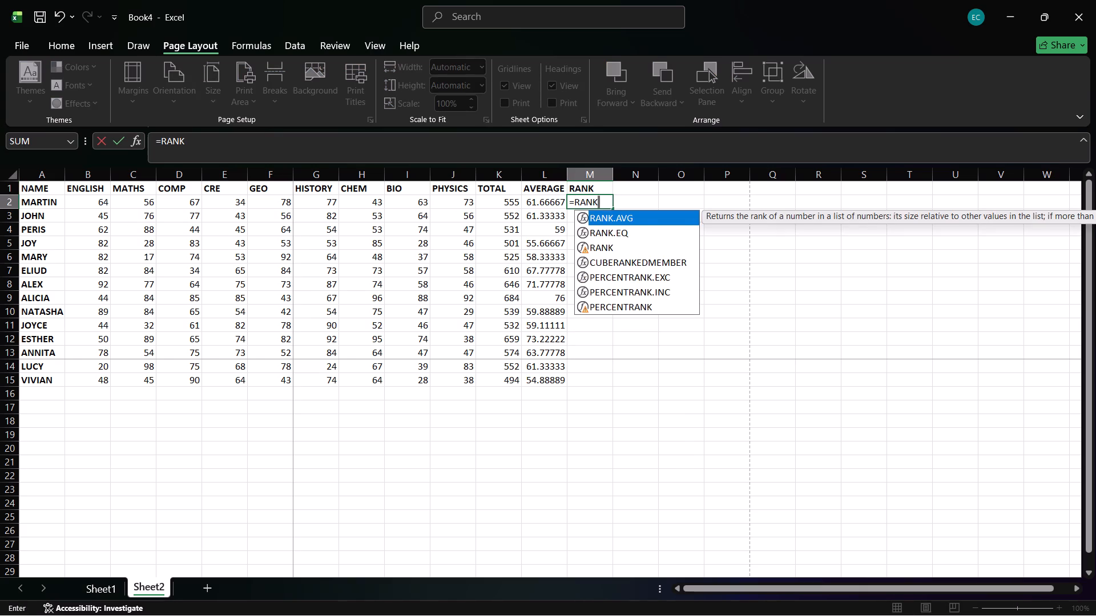
key(shift+parenleft)
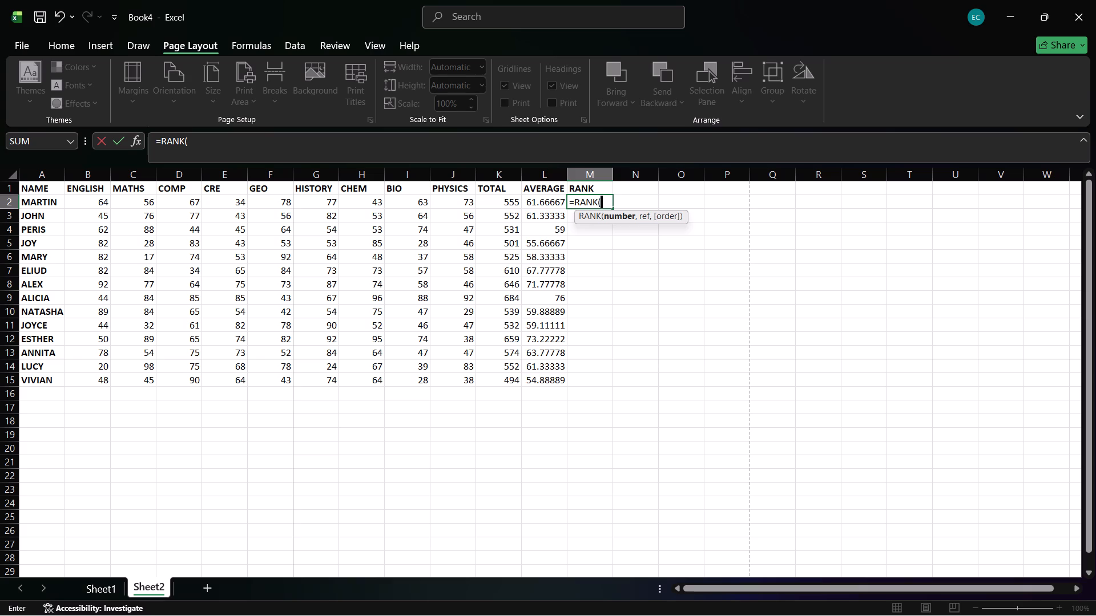
text(K2)
key(comma)
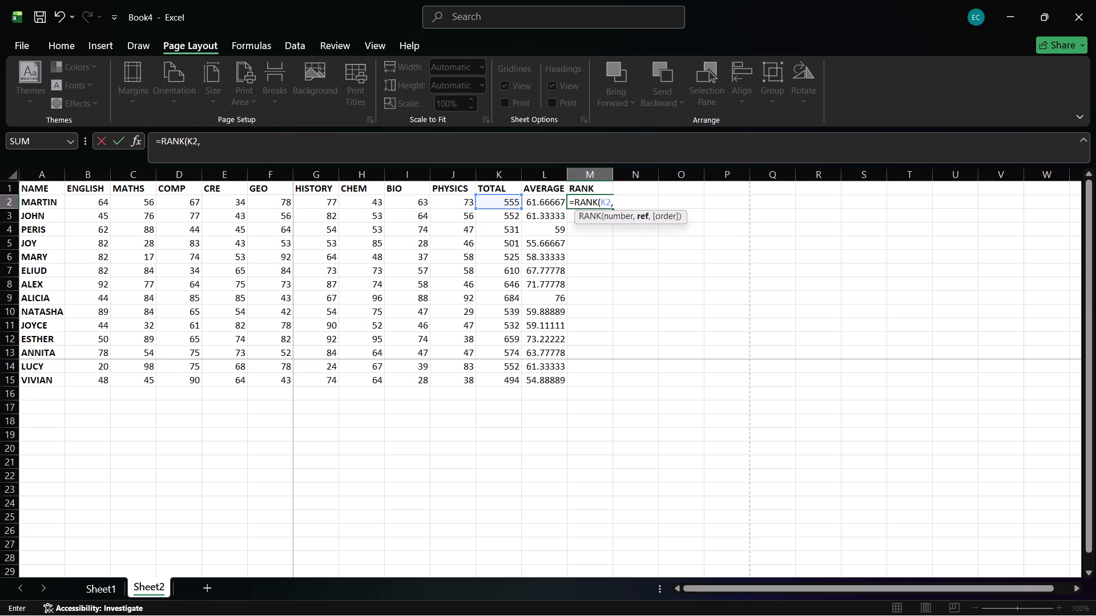
key(shift+dollar)
key(shift+k)
key(shift+dollar)
key(2)
key(shift+colon)
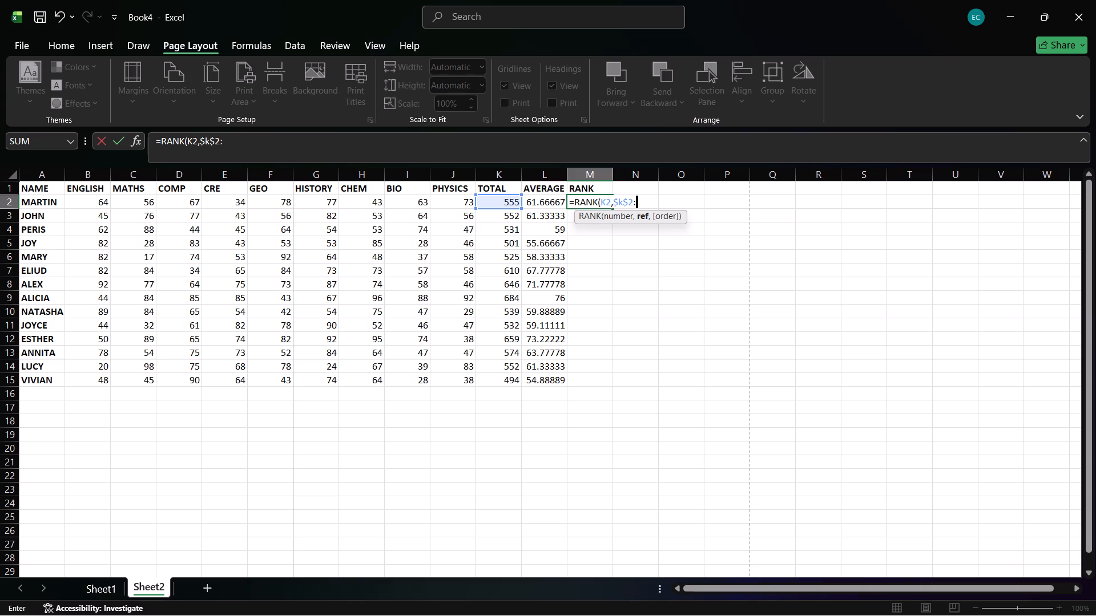
key(shift+dollar)
key(shift+k)
key(shift+dollar)
text(15)
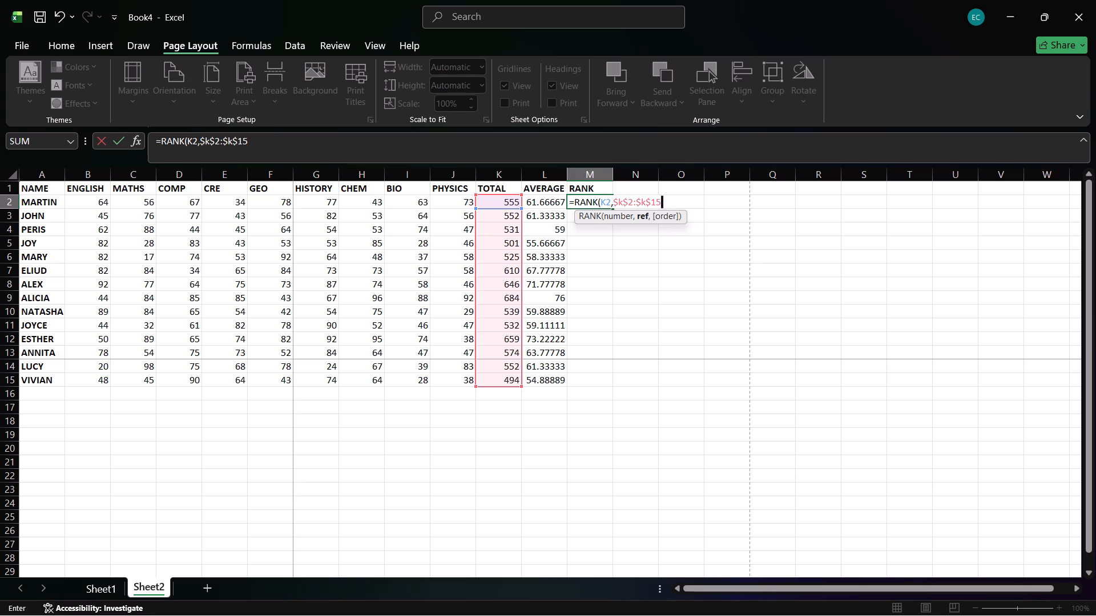
key(shift+parenright)
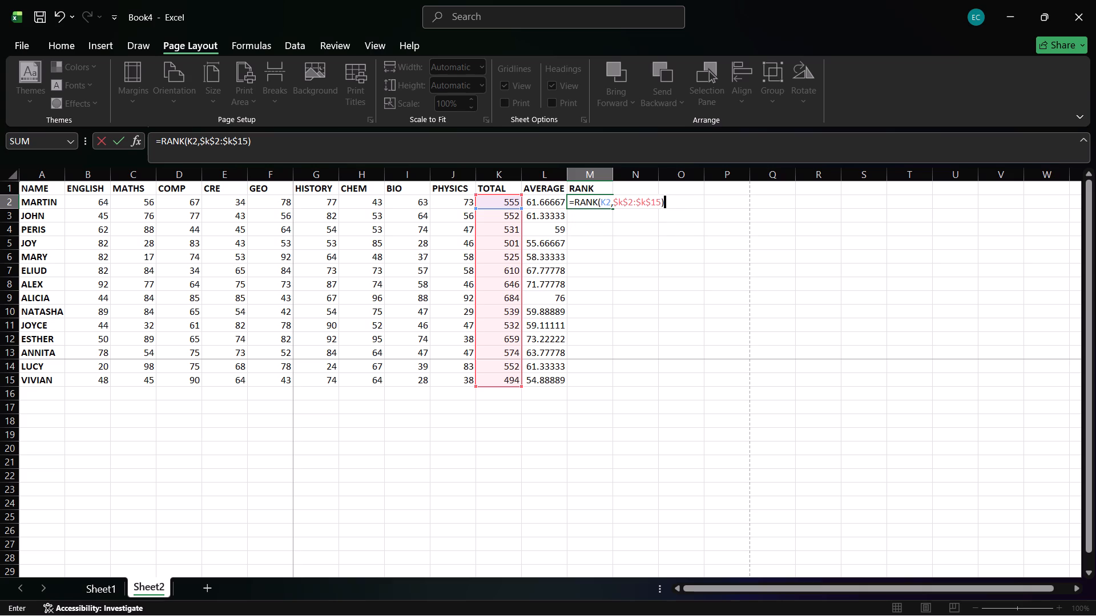
key(BackSpace)
text(,0)
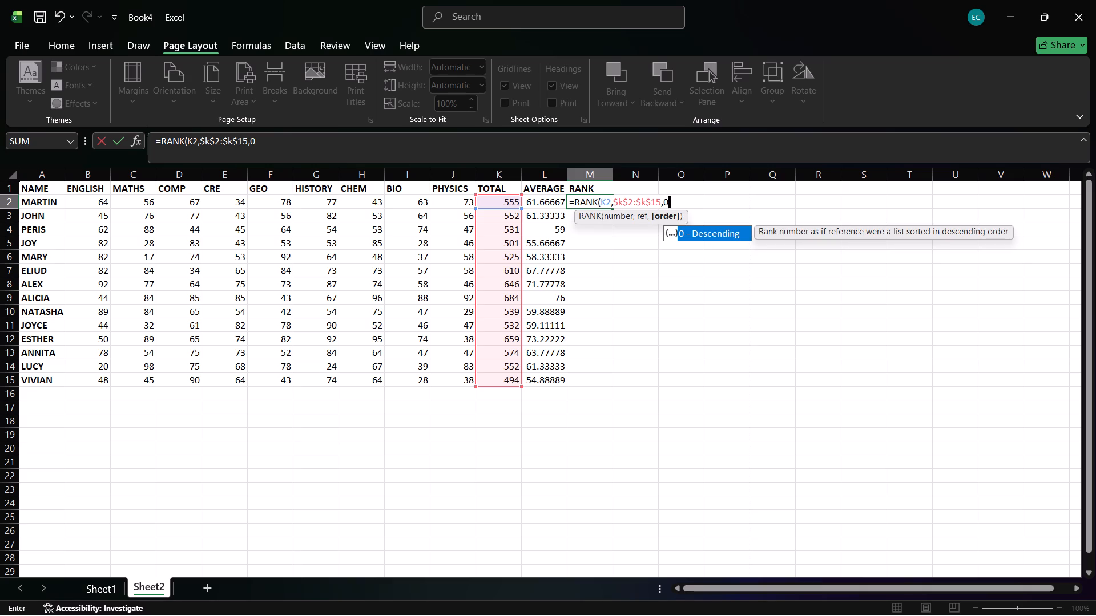
key(shift+parenright)
key(Return)
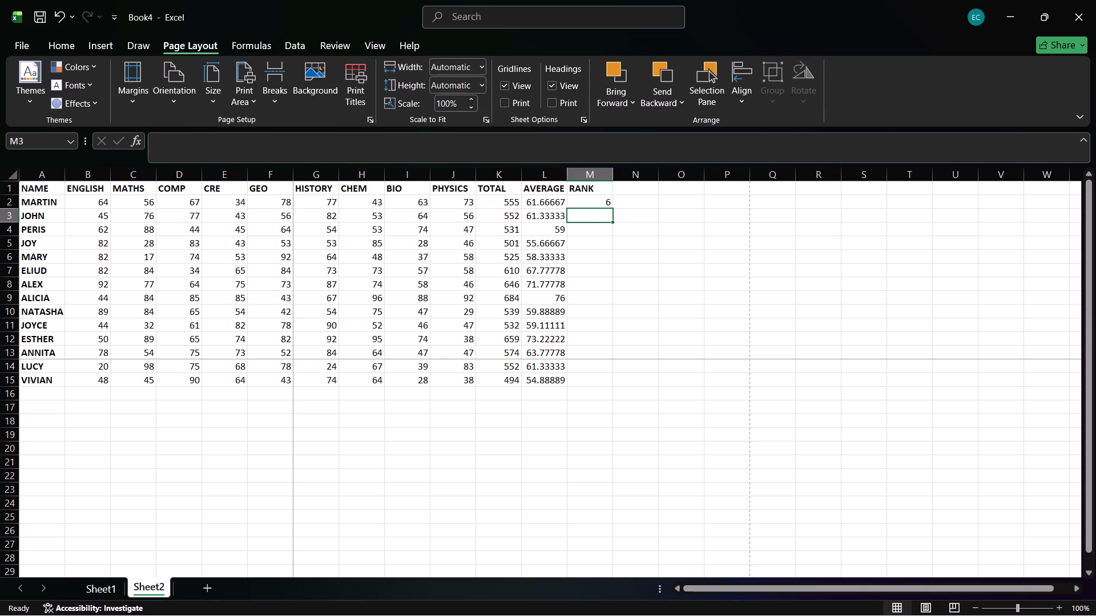
Fill MARTIN's rank formula down the RANK column from M2 to M15, through VIVIAN's row.
click(601, 201)
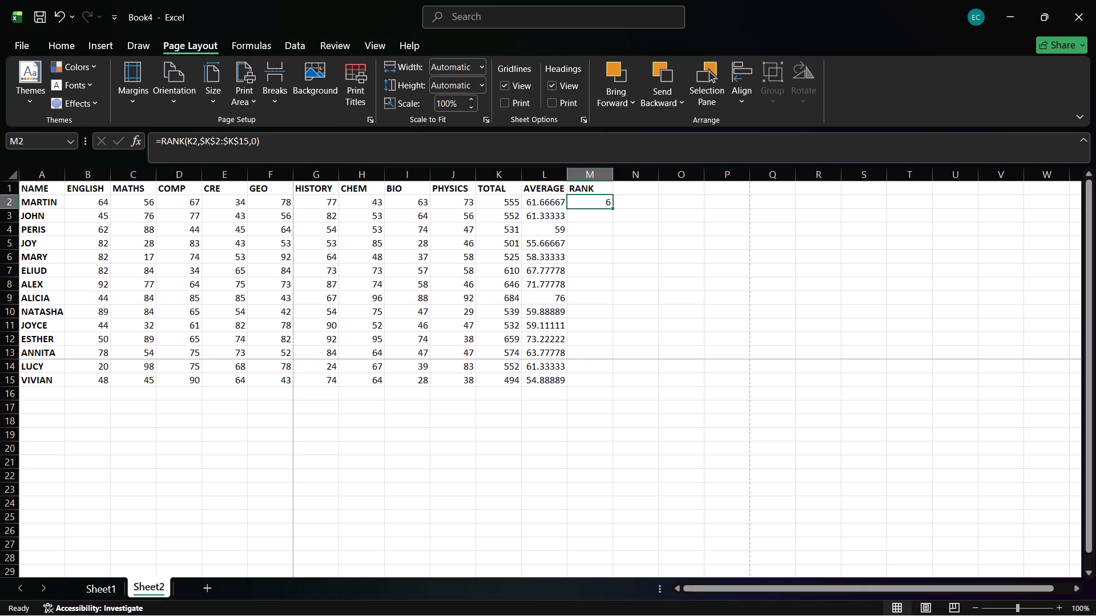
drag(611, 209, 610, 288)
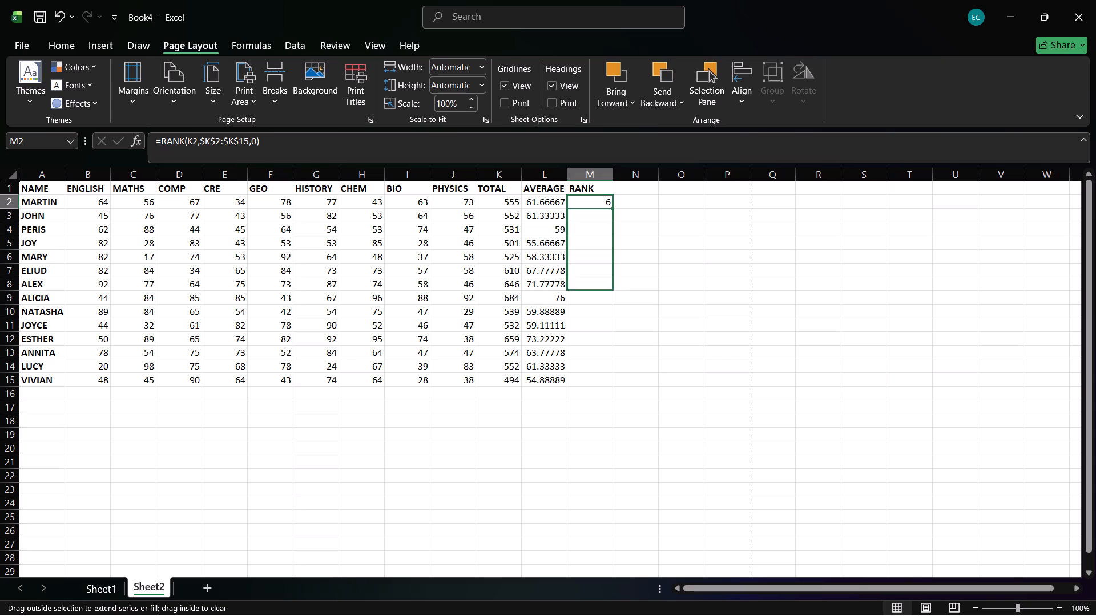
drag(610, 288, 597, 384)
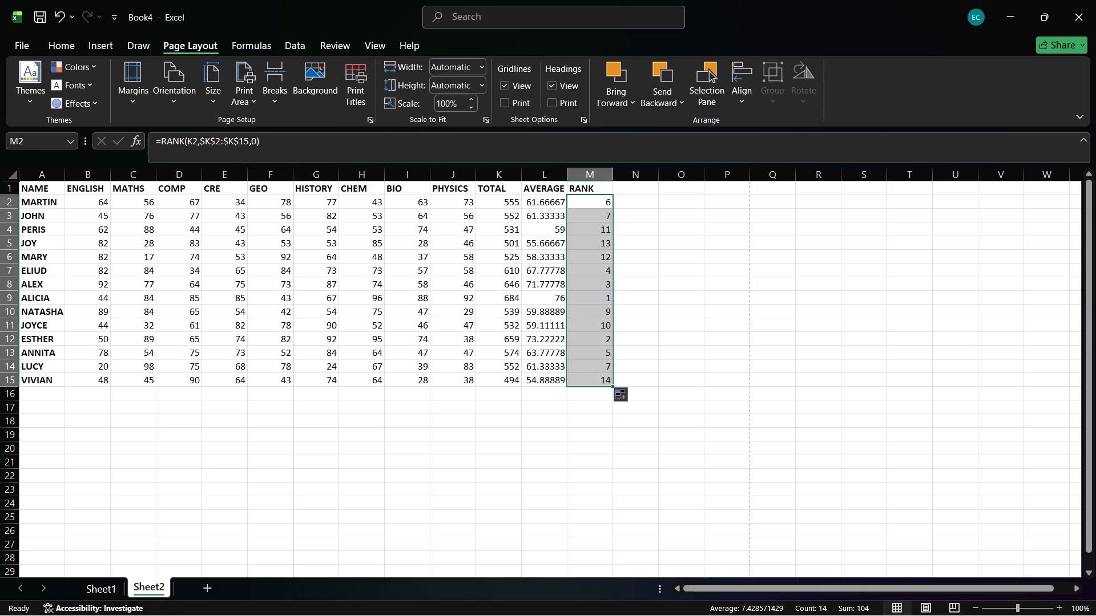
click(717, 335)
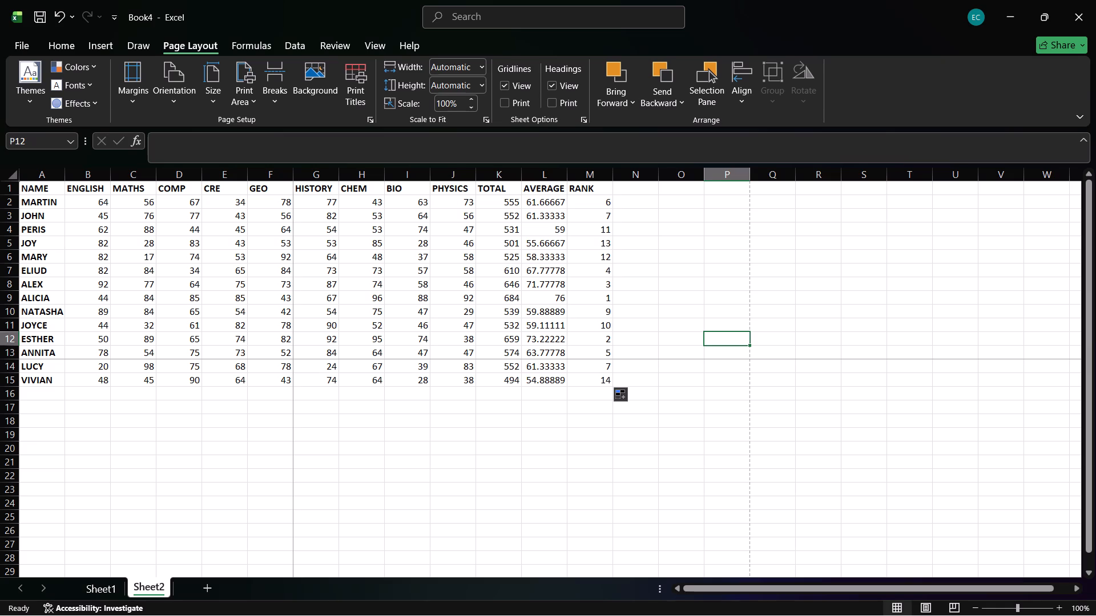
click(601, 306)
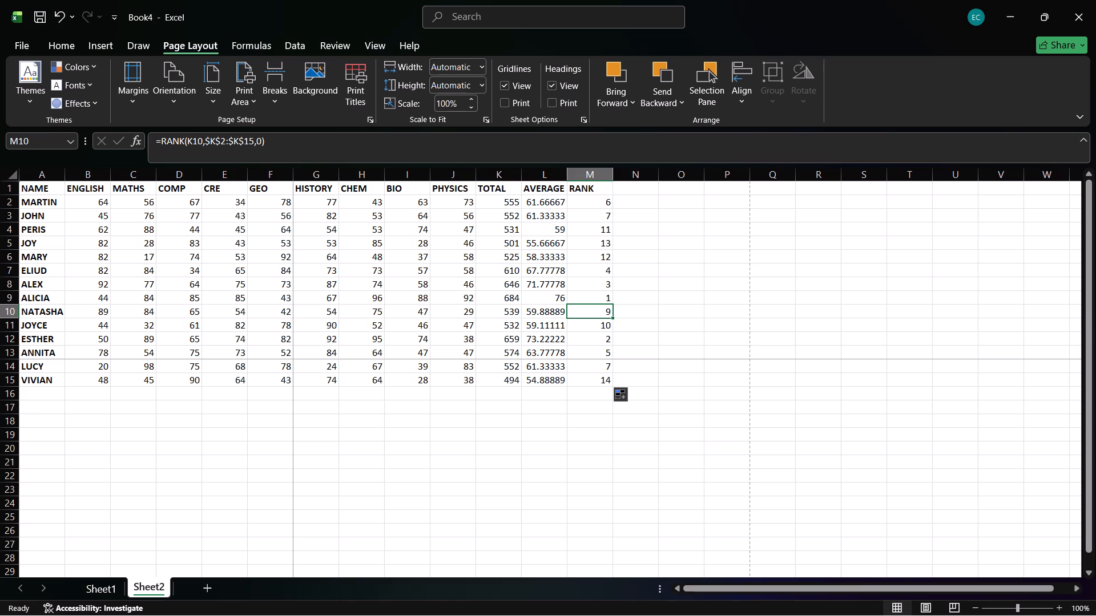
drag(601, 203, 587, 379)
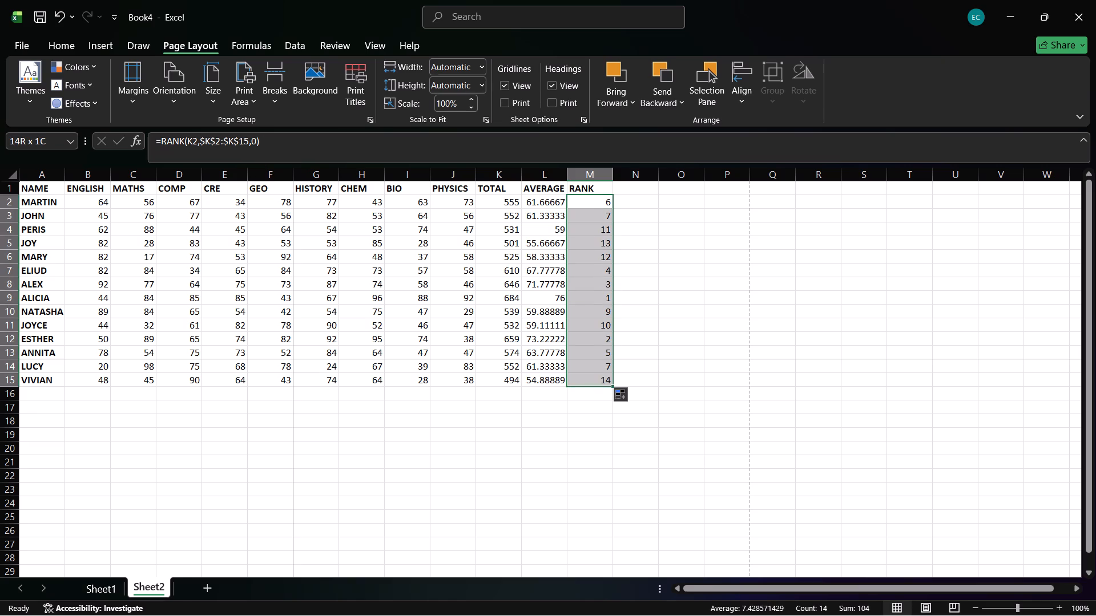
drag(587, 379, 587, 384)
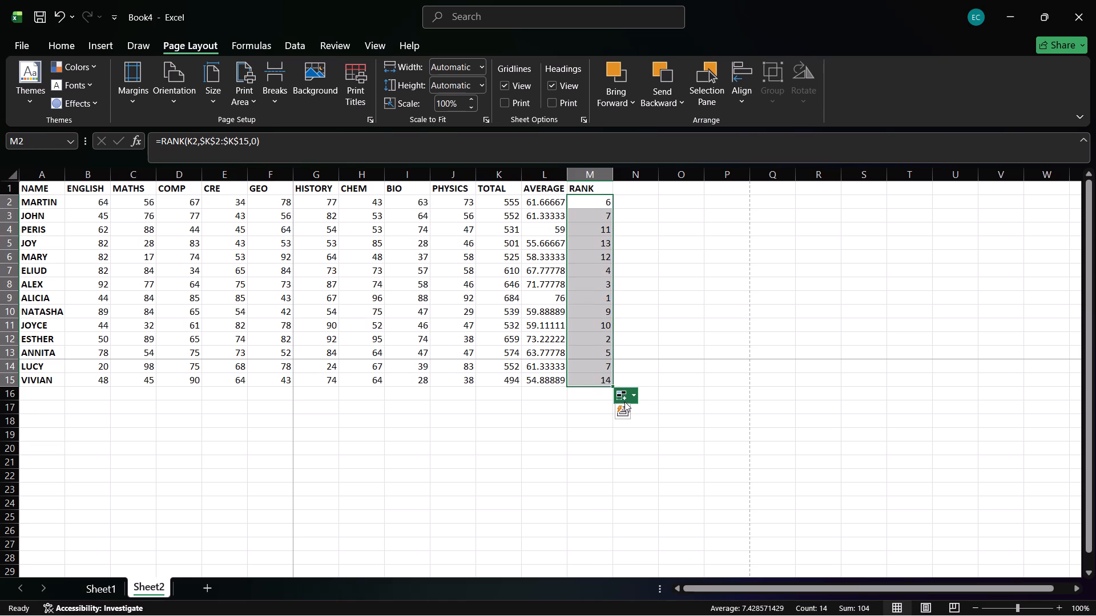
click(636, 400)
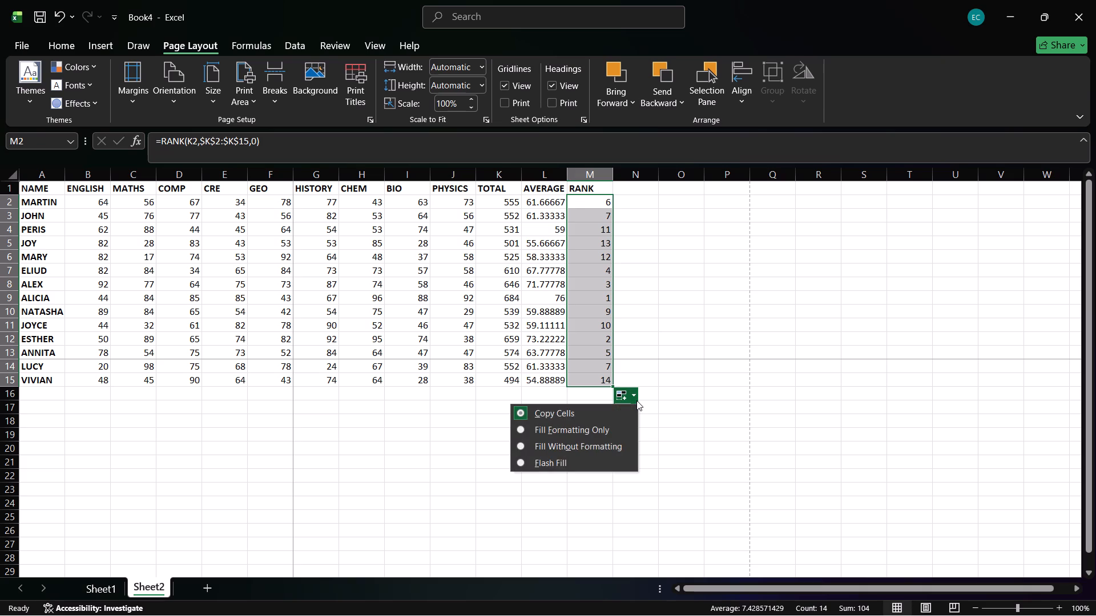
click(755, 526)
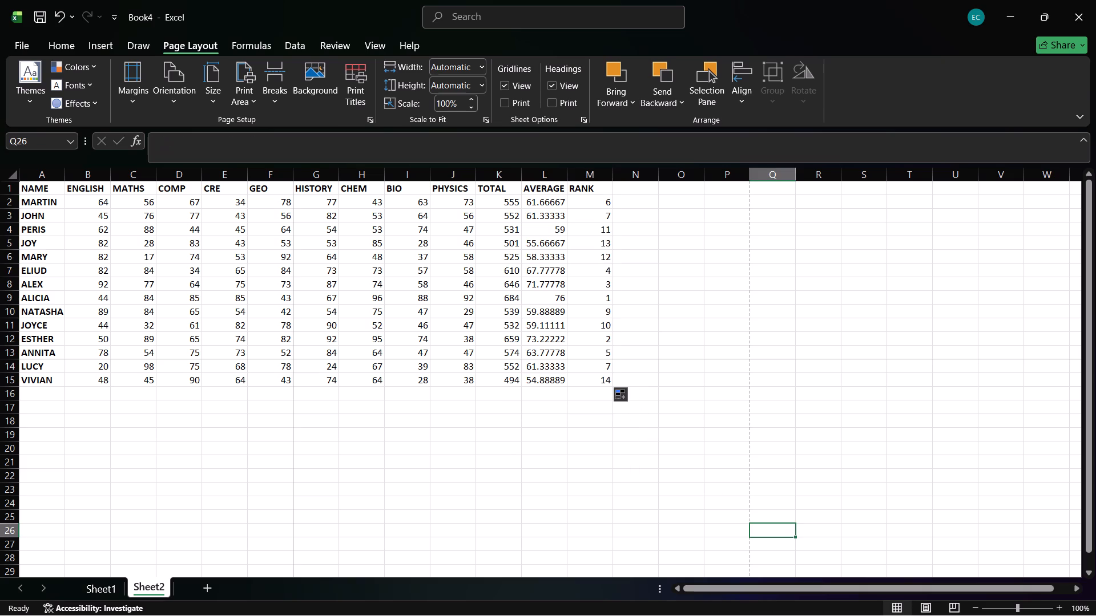
Sort the student rows by the RANK column from smallest to largest.
right_click(607, 202)
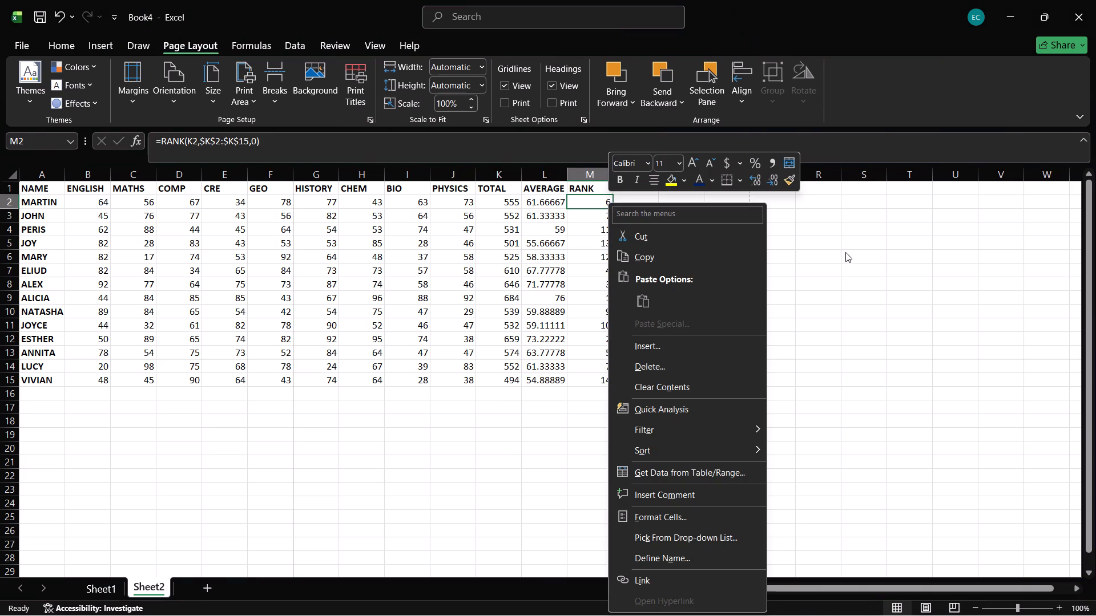
click(737, 456)
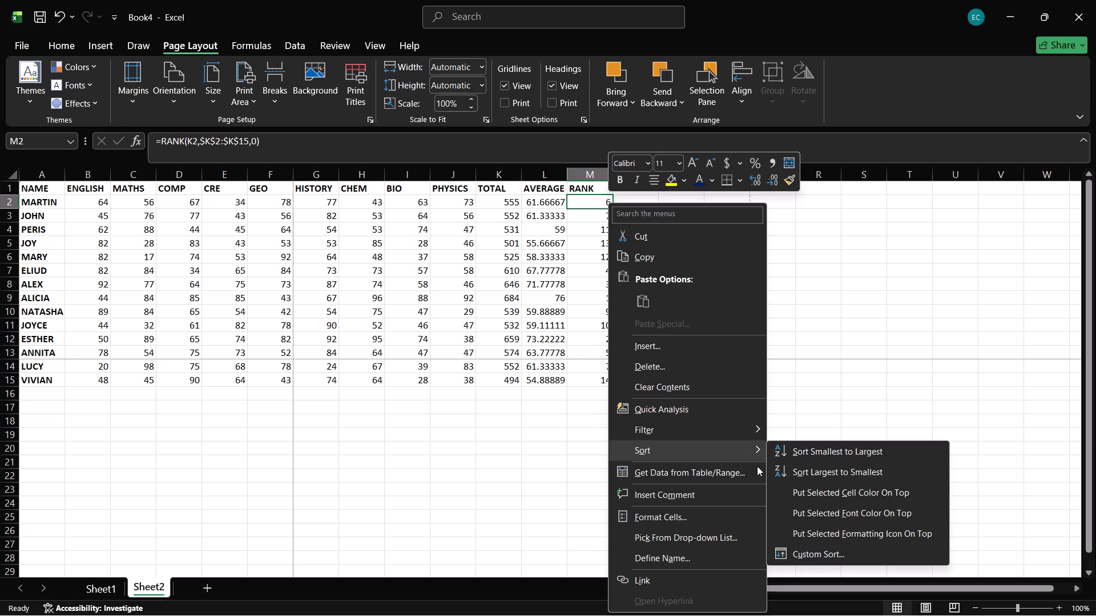
click(864, 457)
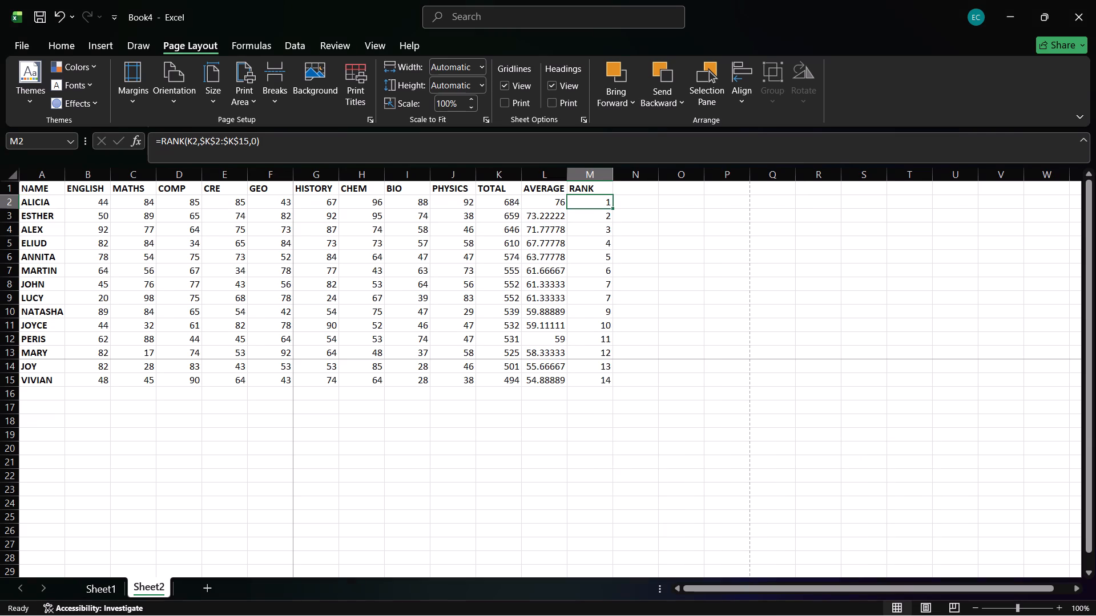